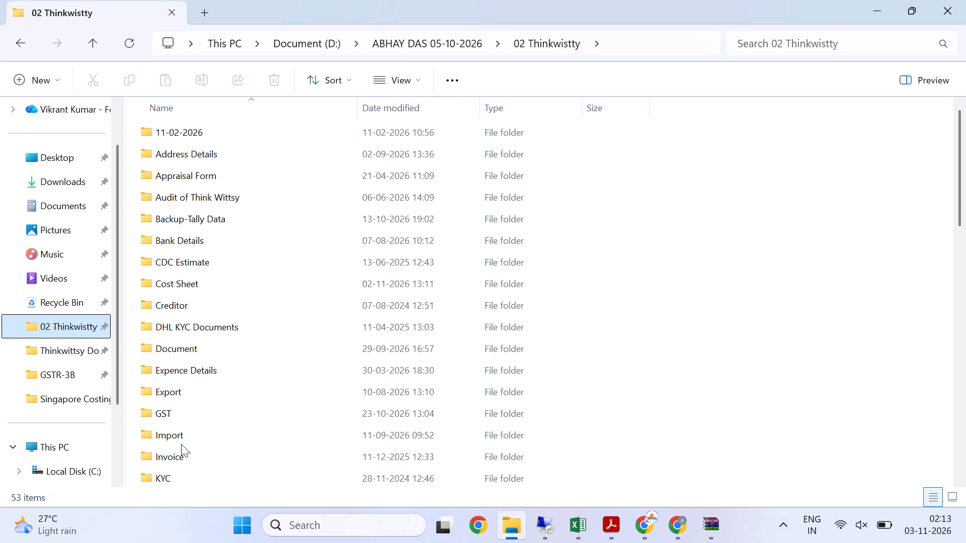
{"action": "left_click", "coordinate": [183, 282]}
{"action": "double_click", "coordinate": [183, 282]}
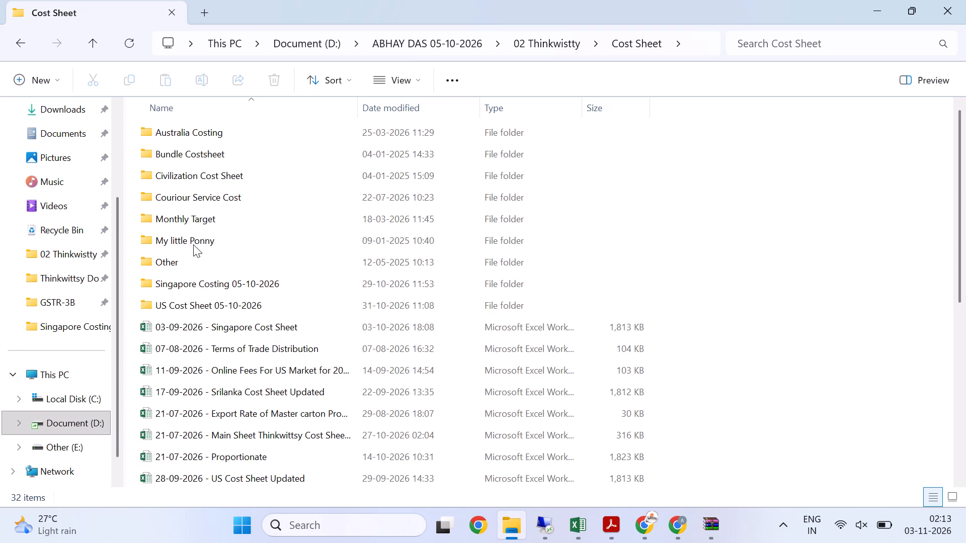
{"action": "double_click", "coordinate": [193, 285]}
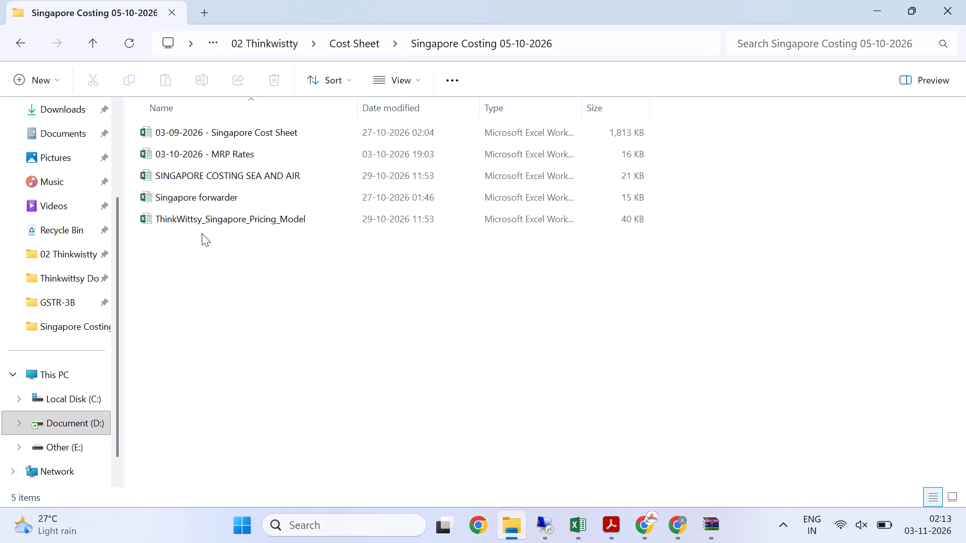
{"action": "left_click", "coordinate": [229, 173]}
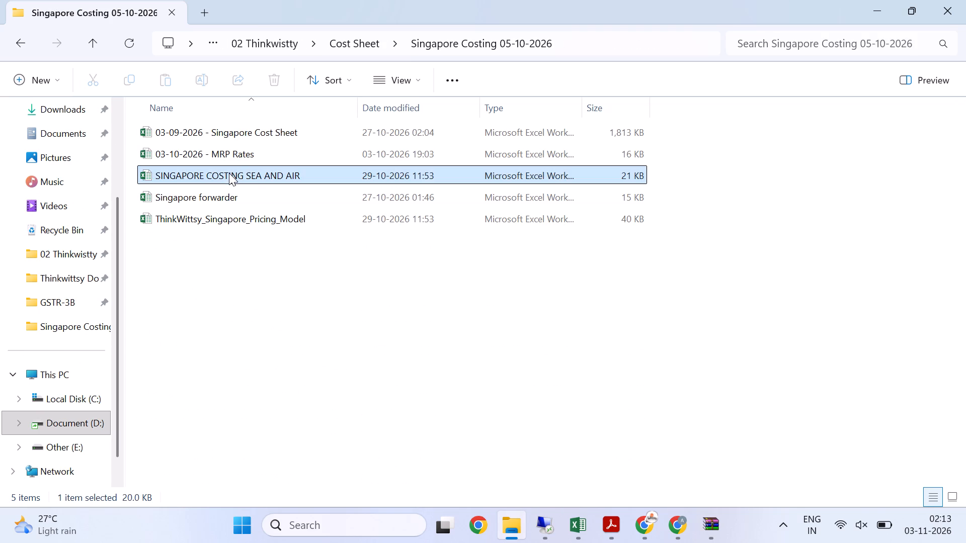
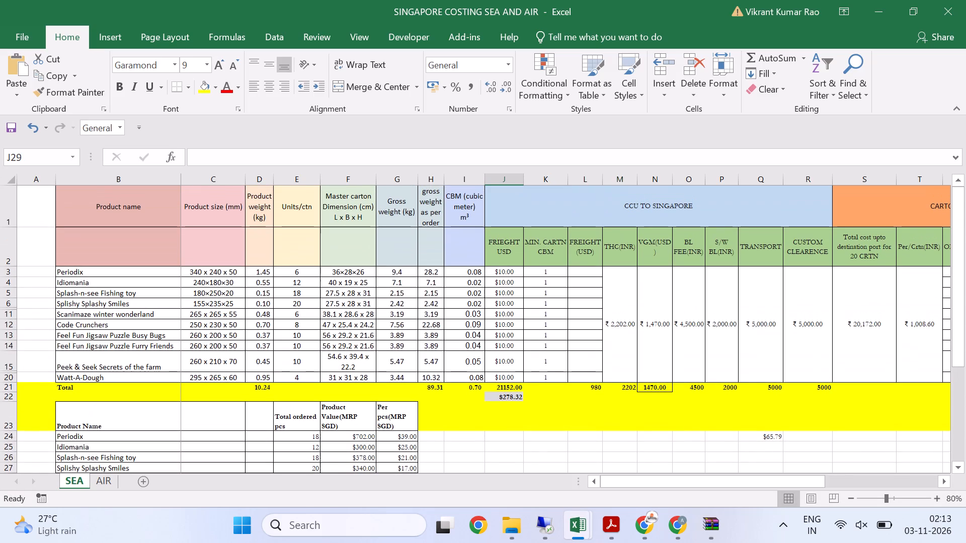
Examine the SEA sheet's product and CCU to Singapore freight cost table and the order value table below it.
{"action": "scroll", "coordinate": [465, 383], "scroll_direction": "down", "scroll_amount": 1}
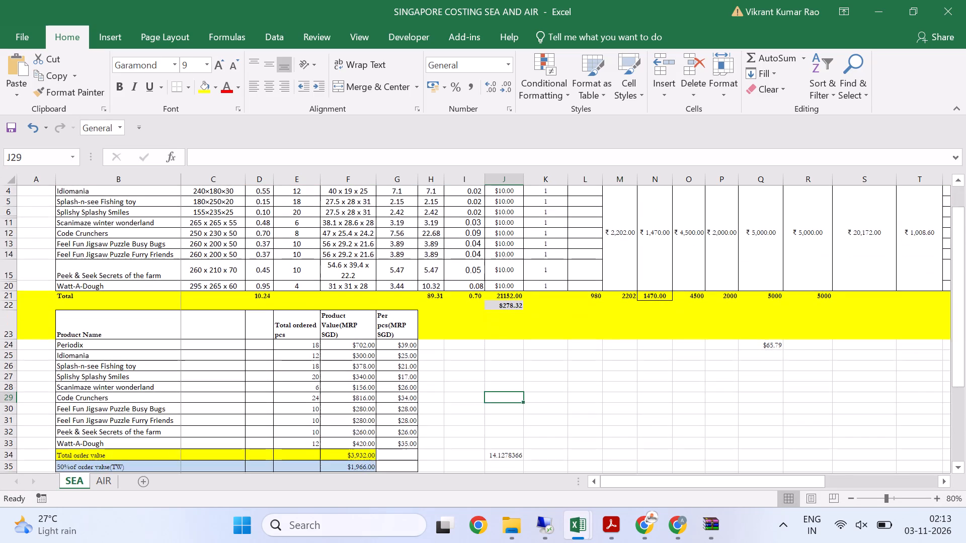
{"action": "scroll", "coordinate": [465, 383], "scroll_direction": "down", "scroll_amount": 1}
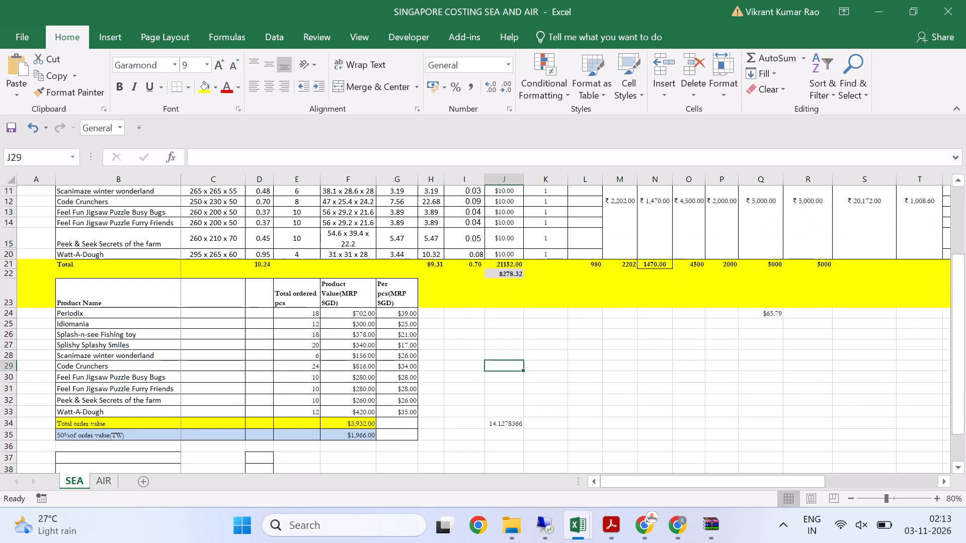
{"action": "scroll", "coordinate": [465, 383], "scroll_direction": "up", "scroll_amount": 2}
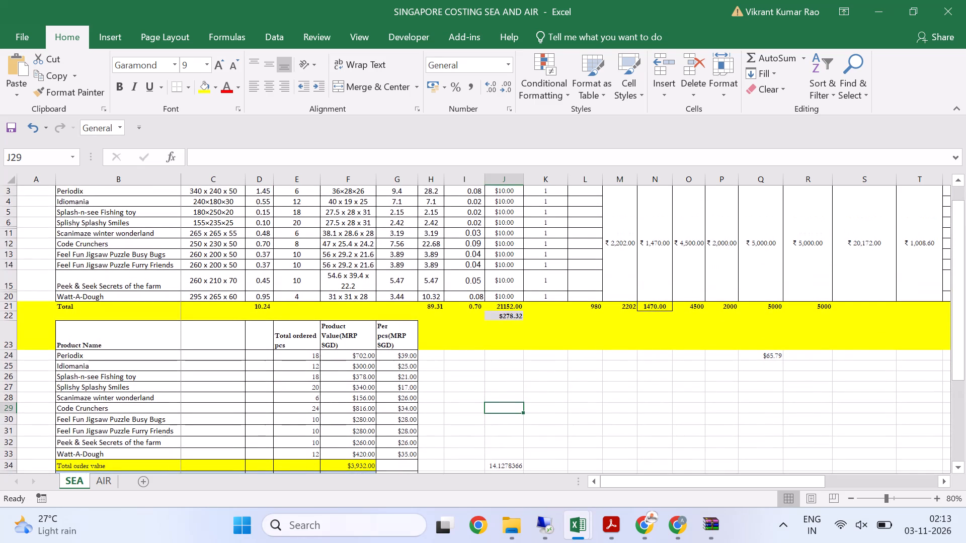
{"action": "scroll", "coordinate": [465, 382], "scroll_direction": "up", "scroll_amount": 1}
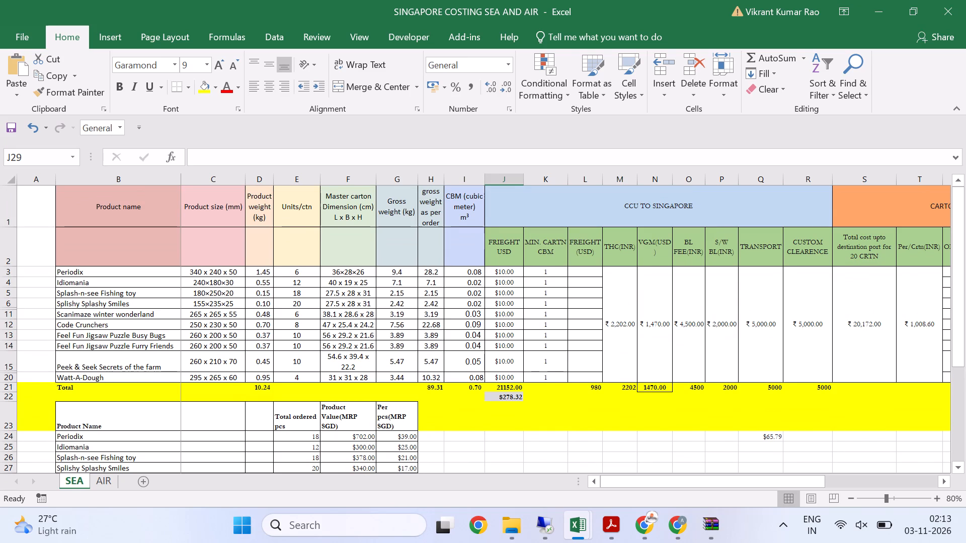
{"action": "scroll", "coordinate": [349, 398], "scroll_direction": "down", "scroll_amount": 1}
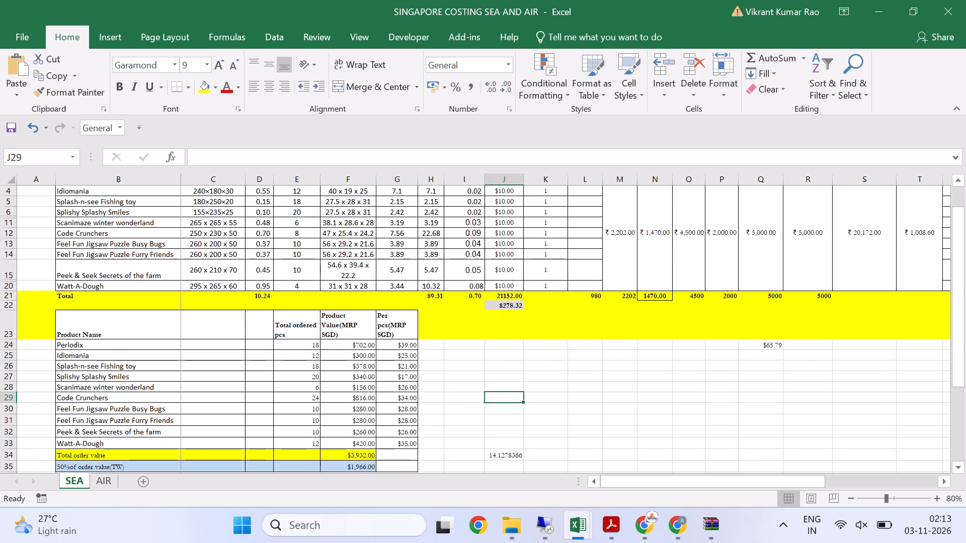
{"action": "scroll", "coordinate": [349, 398], "scroll_direction": "down", "scroll_amount": 1}
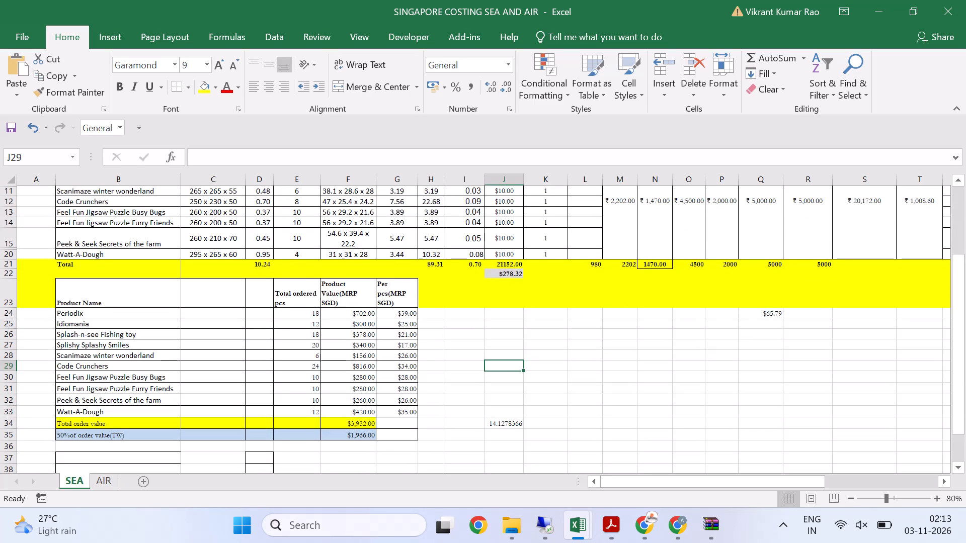
{"action": "scroll", "coordinate": [349, 398], "scroll_direction": "down", "scroll_amount": 1}
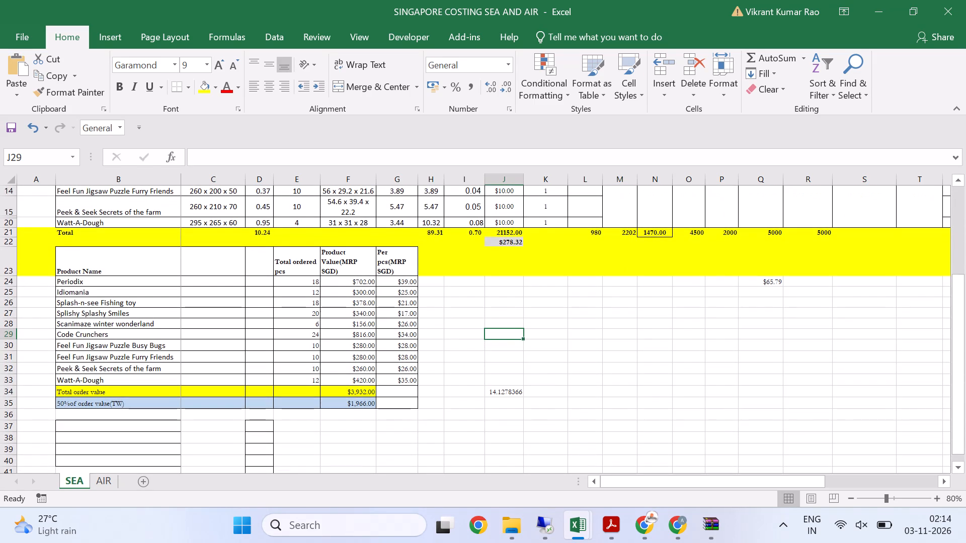
{"action": "scroll", "coordinate": [349, 398], "scroll_direction": "up", "scroll_amount": 4}
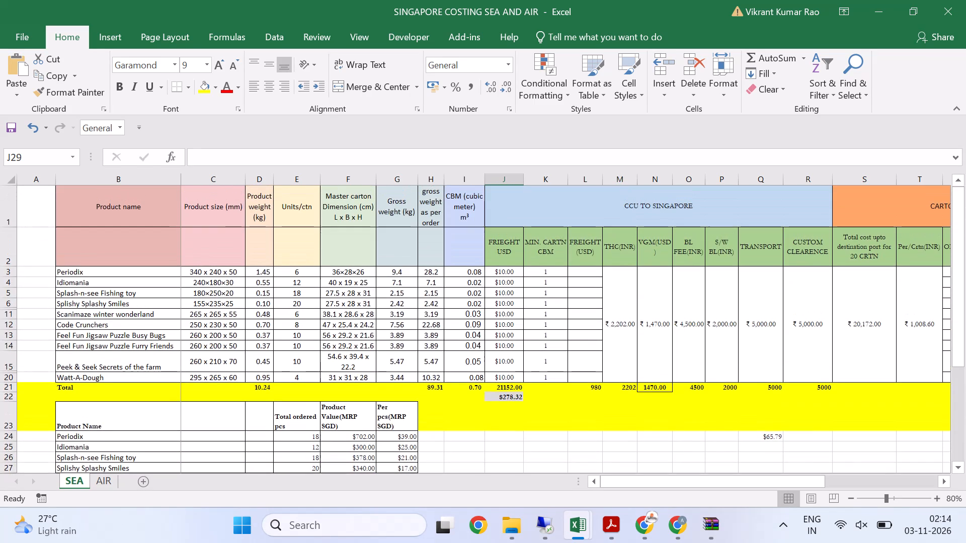
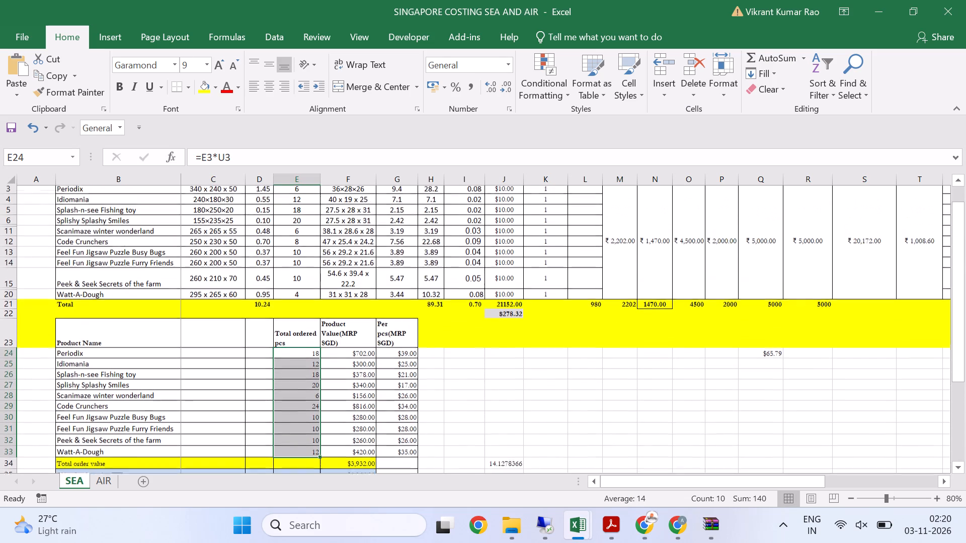
{"action": "scroll", "coordinate": [502, 356], "scroll_direction": "up", "scroll_amount": 2}
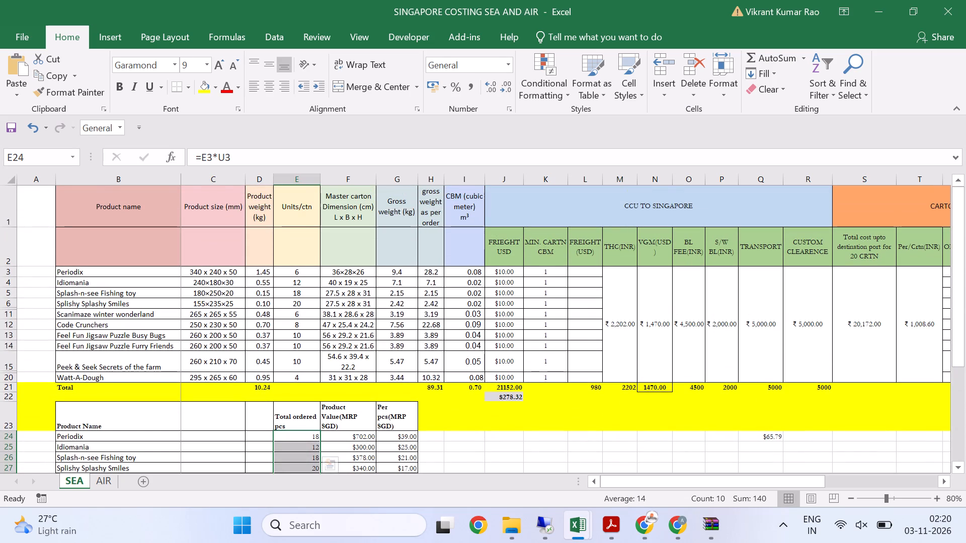
{"action": "left_click_drag", "start_coordinate": [466, 273], "coordinate": [472, 376]}
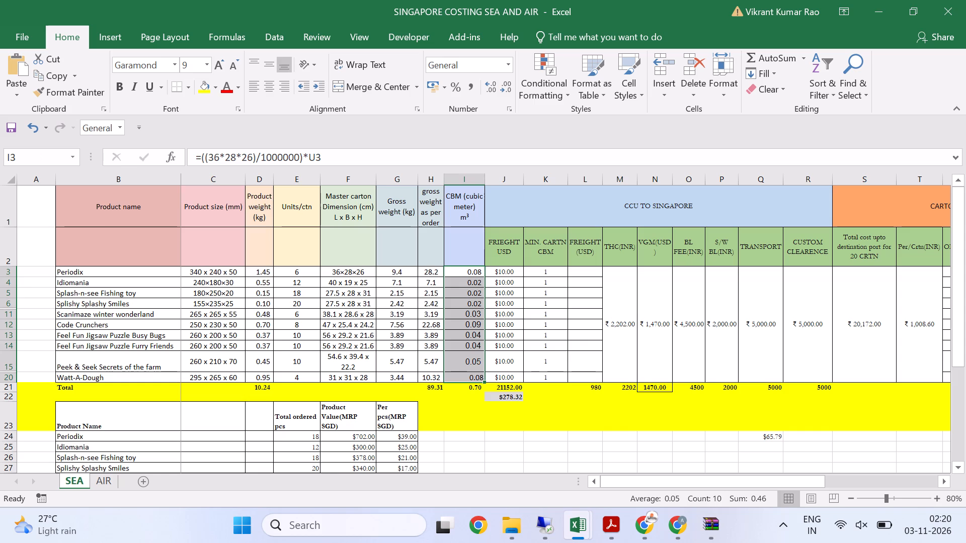
Inspect the CBM column's formulas, its total formula in row 21 and the carton order columns for a discrepancy.
{"action": "left_click", "coordinate": [465, 275]}
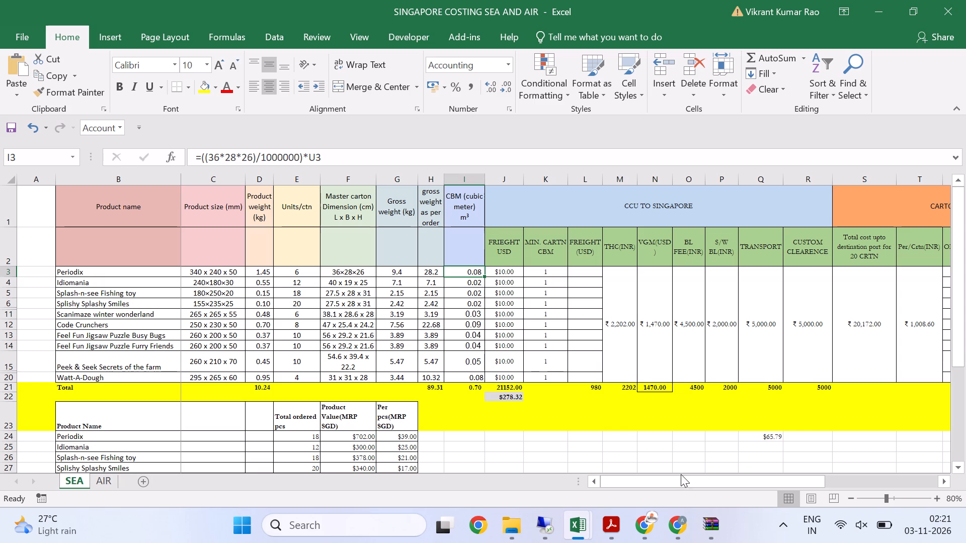
{"action": "left_click_drag", "start_coordinate": [681, 485], "coordinate": [759, 479]}
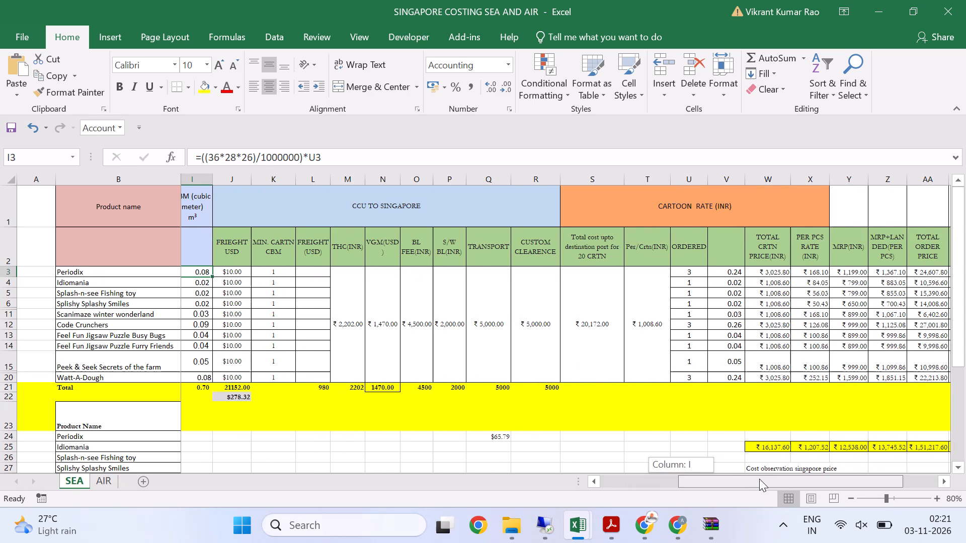
{"action": "left_click_drag", "start_coordinate": [759, 479], "coordinate": [597, 488]}
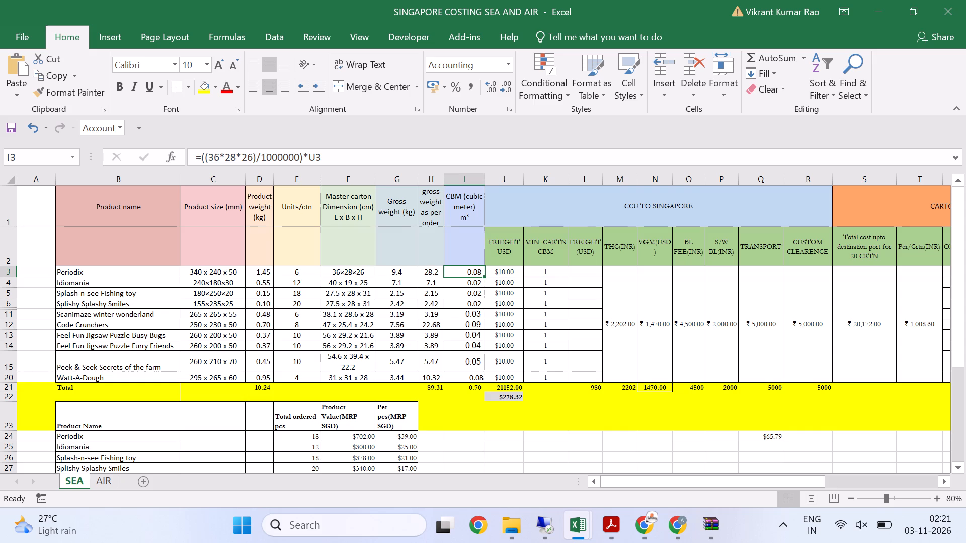
{"action": "left_click", "coordinate": [468, 375]}
{"action": "left_click", "coordinate": [469, 385]}
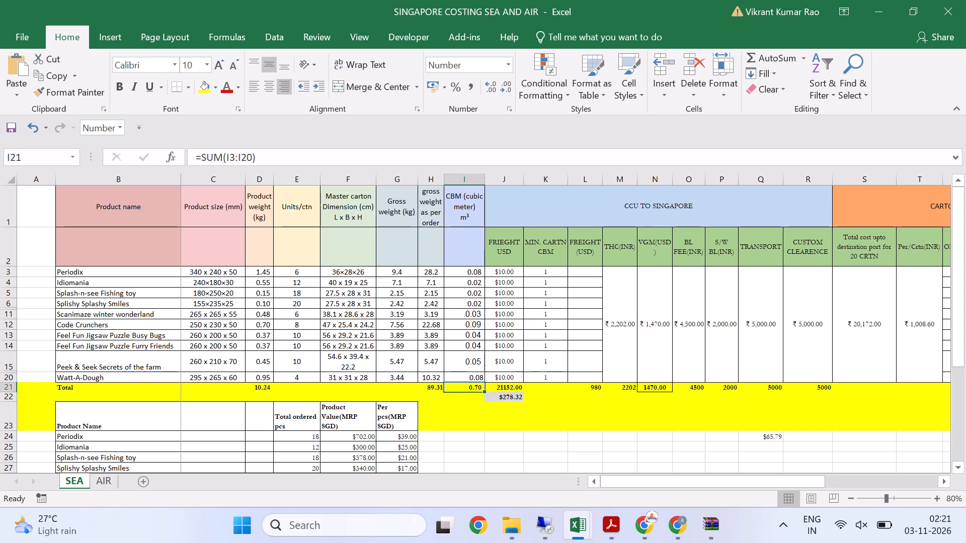
{"action": "left_click", "coordinate": [328, 158]}
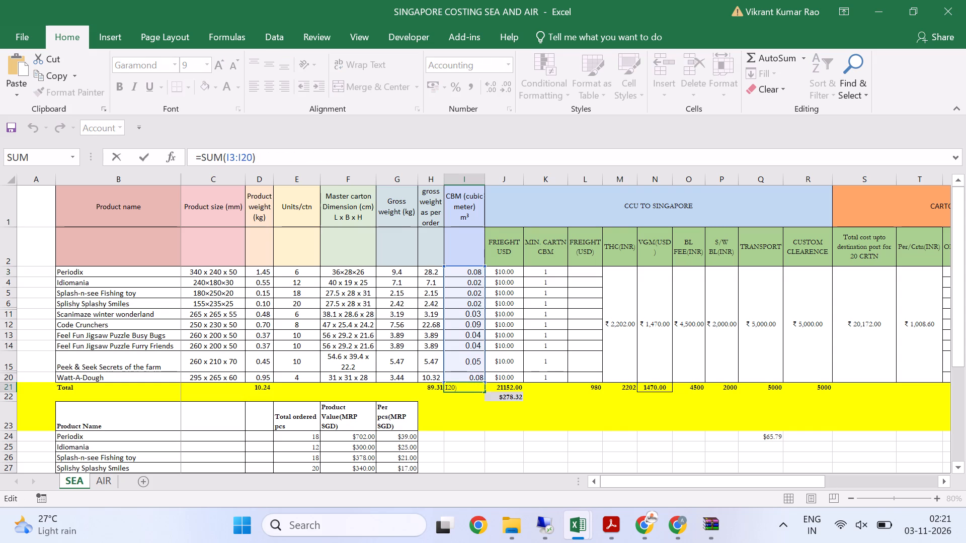
{"action": "left_click", "coordinate": [498, 424]}
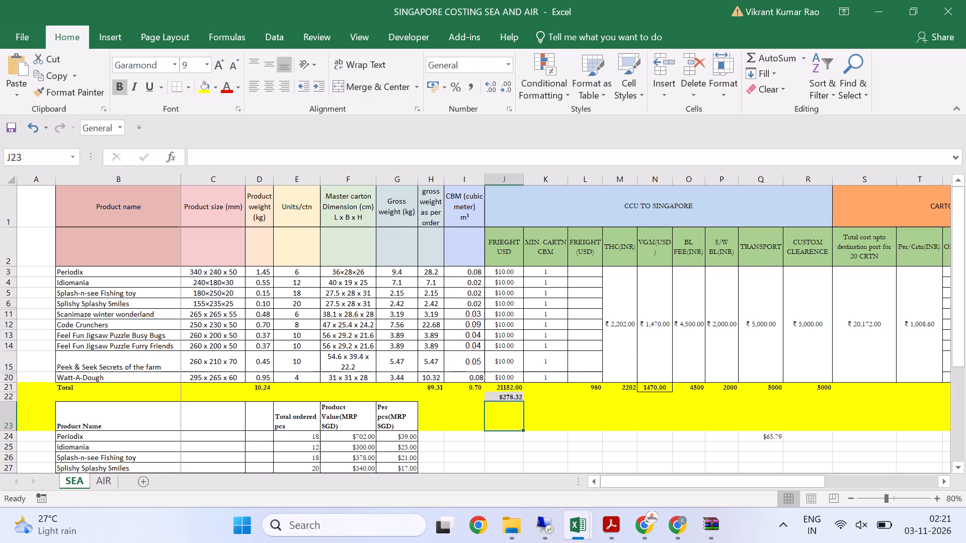
{"action": "left_click_drag", "start_coordinate": [465, 274], "coordinate": [467, 375]}
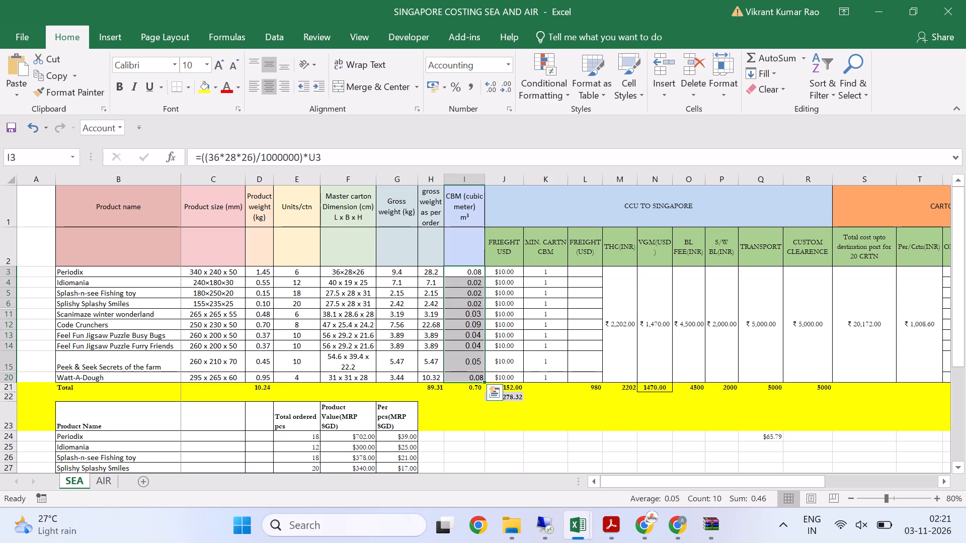
{"action": "left_click_drag", "start_coordinate": [477, 271], "coordinate": [492, 389]}
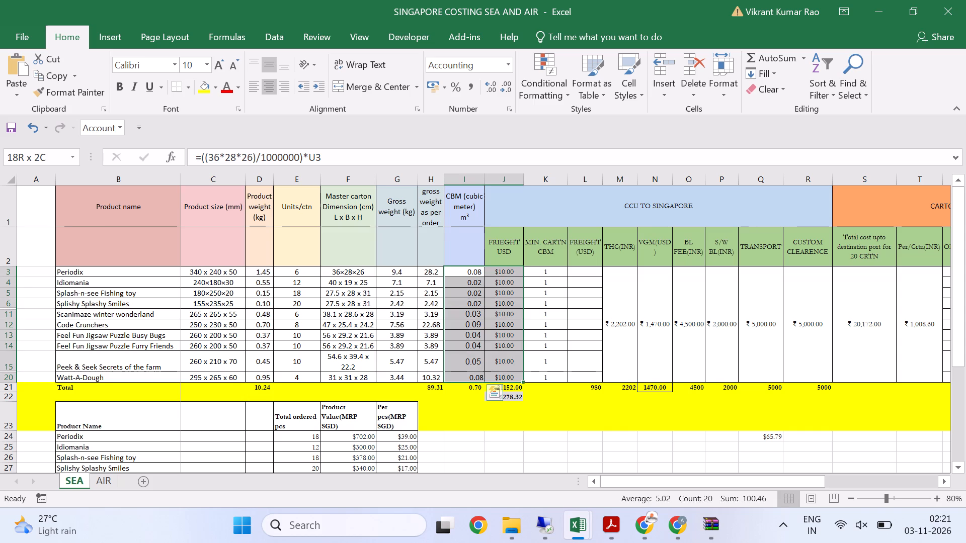
{"action": "left_click_drag", "start_coordinate": [492, 389], "coordinate": [483, 372]}
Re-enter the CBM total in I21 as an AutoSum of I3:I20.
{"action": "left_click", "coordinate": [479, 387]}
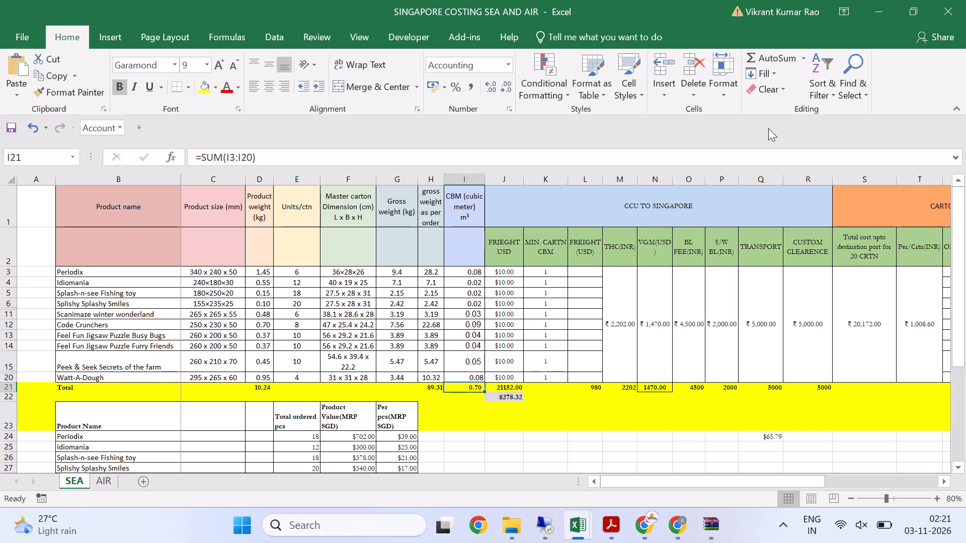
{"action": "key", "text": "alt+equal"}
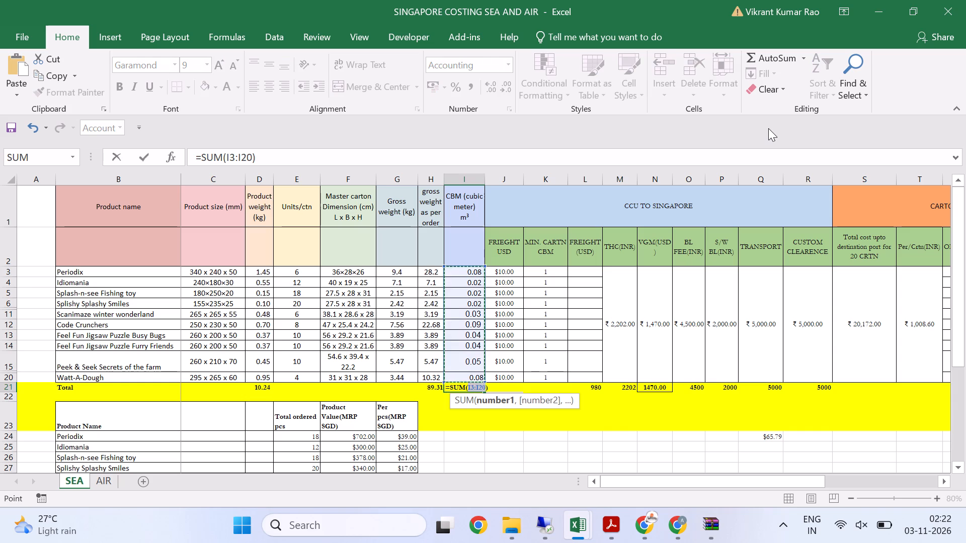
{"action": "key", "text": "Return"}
Re-enter the CBM total in I21 manually as =SUM(I3:I20).
{"action": "key", "text": "Up"}
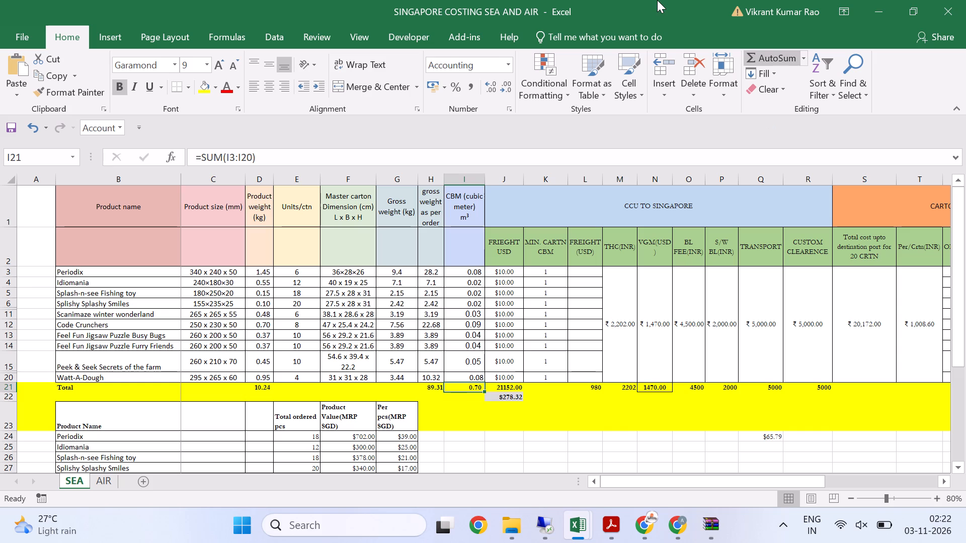
{"action": "key", "text": "equal"}
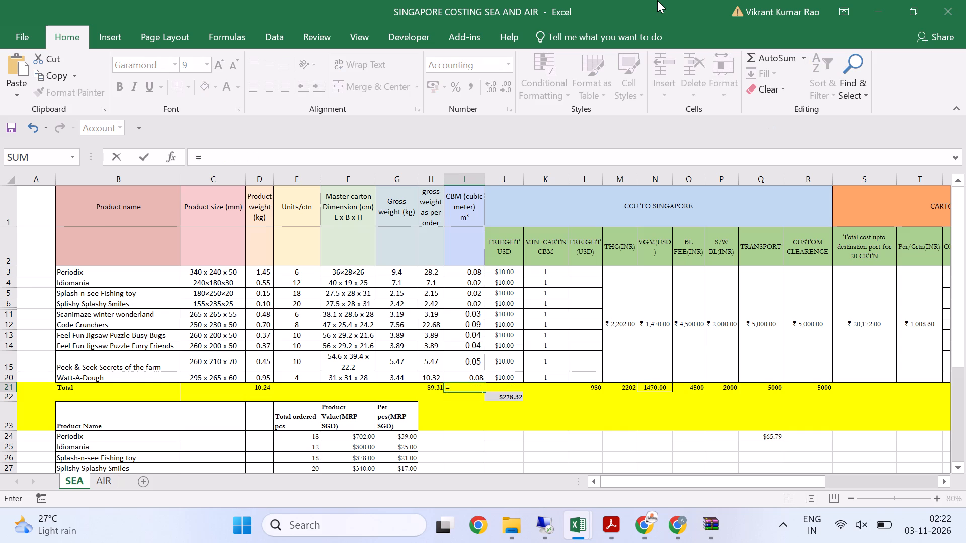
{"action": "type", "text": "SU"}
{"action": "key", "text": "m"}
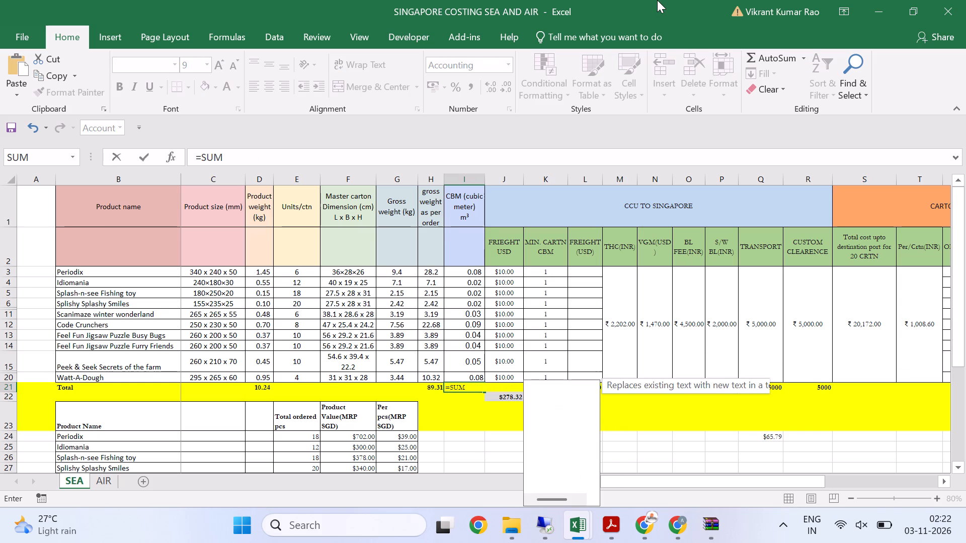
{"action": "key", "text": "shift+parenleft"}
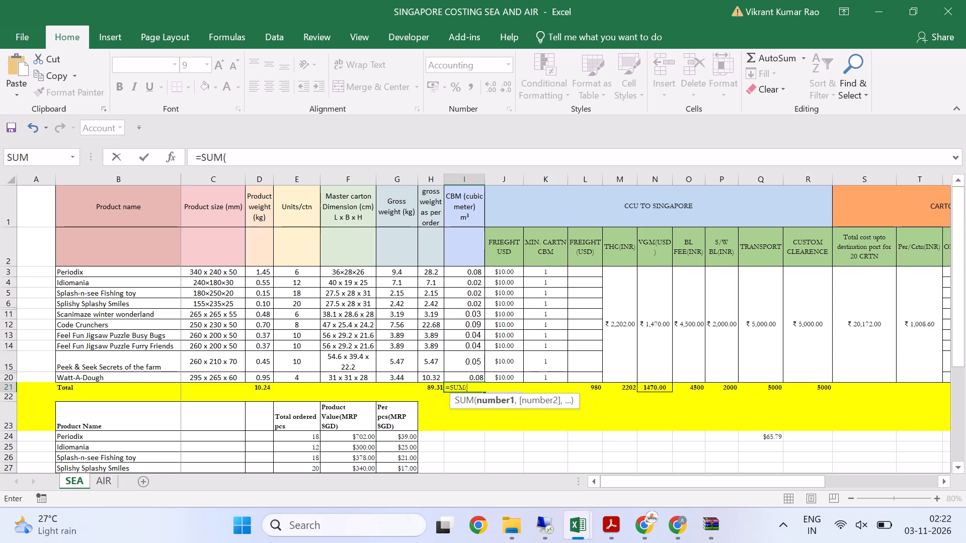
{"action": "left_click_drag", "start_coordinate": [460, 271], "coordinate": [469, 376]}
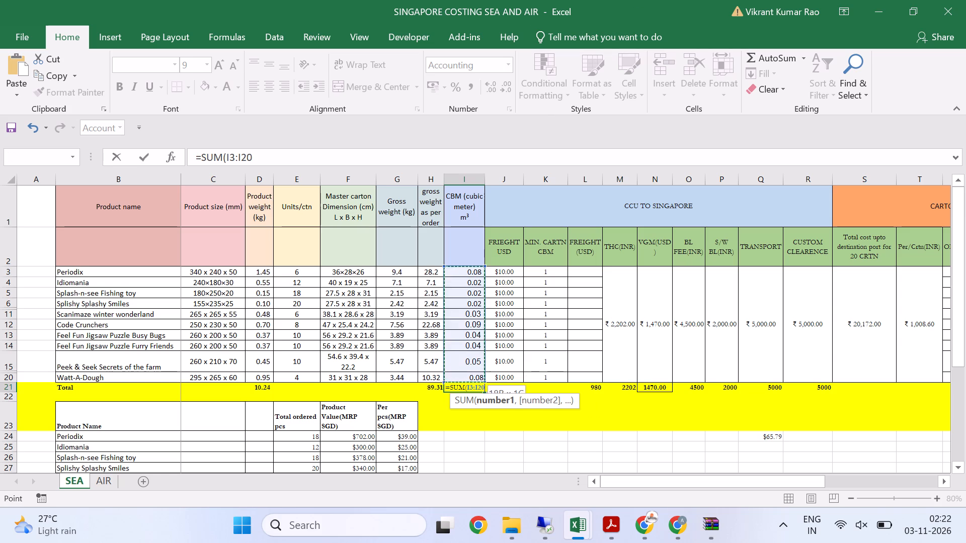
{"action": "left_click_drag", "start_coordinate": [469, 376], "coordinate": [469, 376]}
{"action": "key", "text": "shift+parenright"}
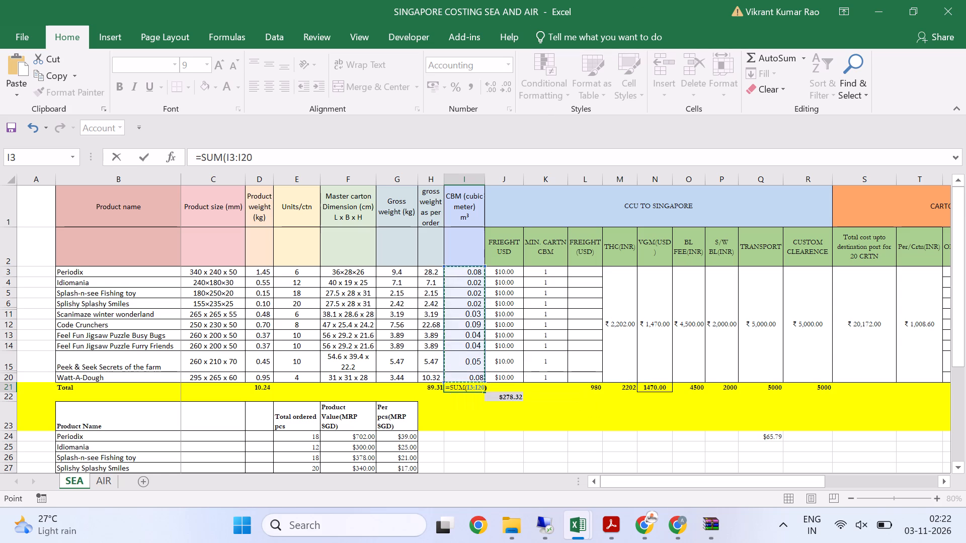
{"action": "key", "text": "Return"}
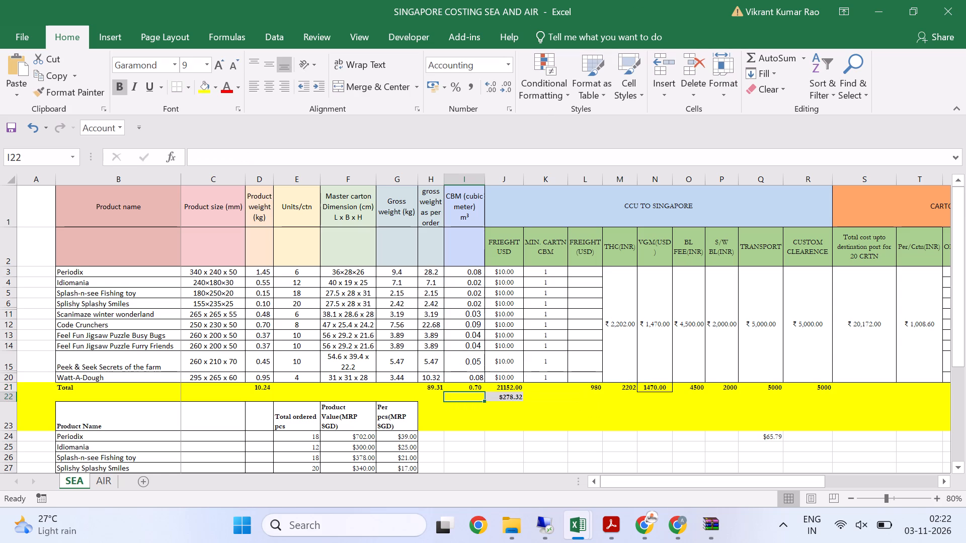
Compare the sum of CBM cells I3:I20 with the total in I21, and inspect the total formulas in H21 and J22.
{"action": "key", "text": "Up"}
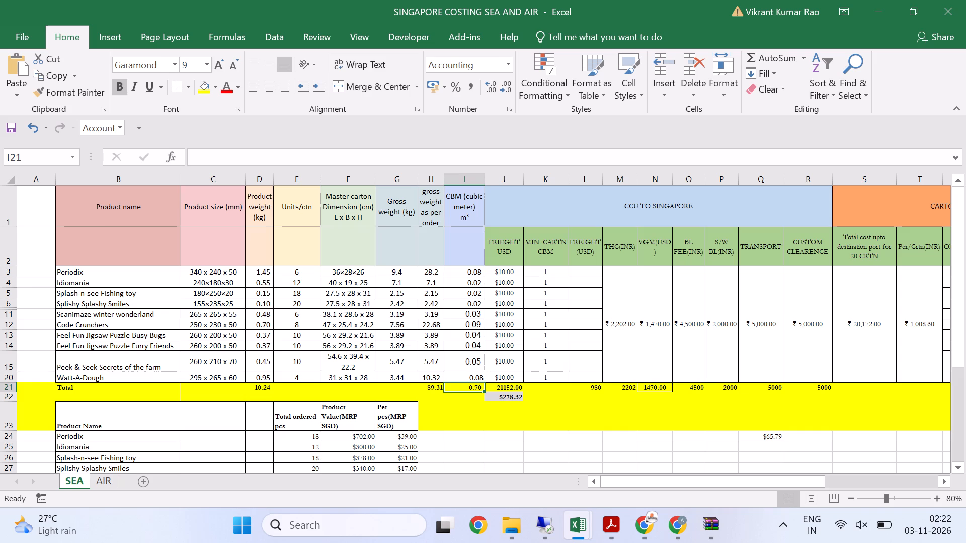
{"action": "left_click_drag", "start_coordinate": [470, 272], "coordinate": [455, 375]}
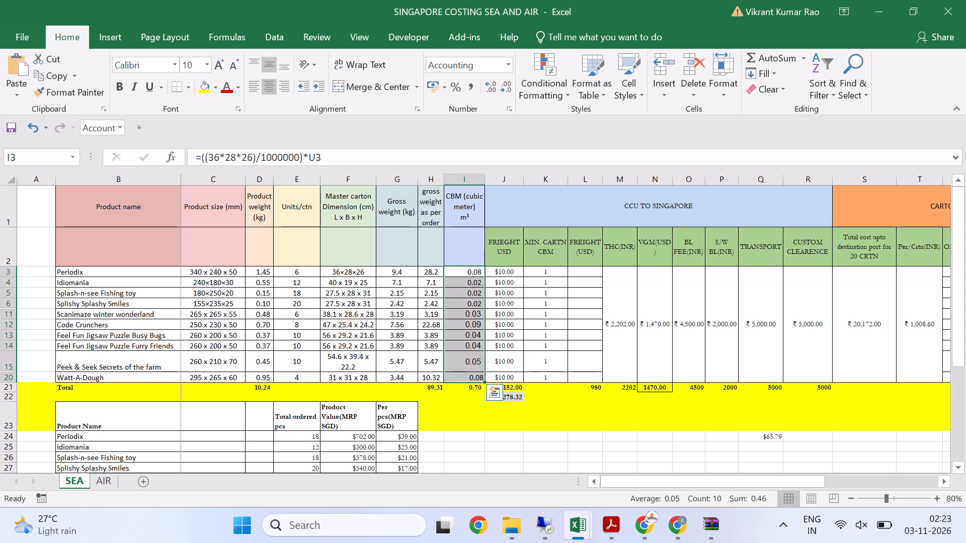
{"action": "left_click", "coordinate": [478, 386]}
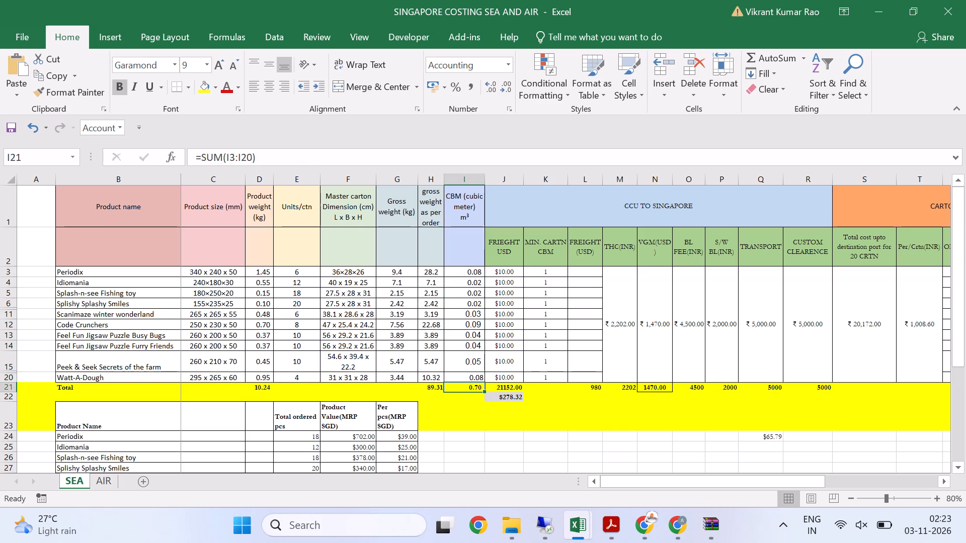
{"action": "left_click_drag", "start_coordinate": [461, 272], "coordinate": [469, 380]}
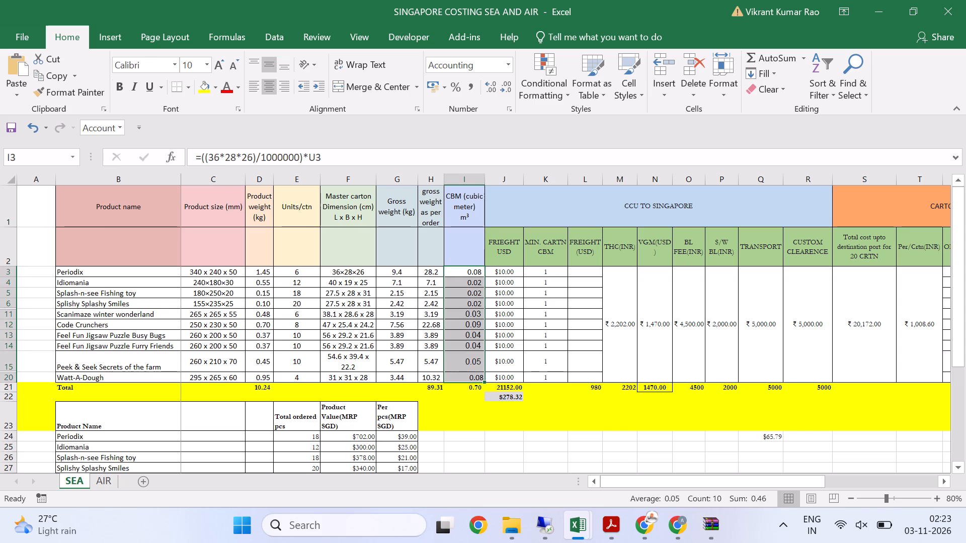
{"action": "left_click", "coordinate": [474, 392]}
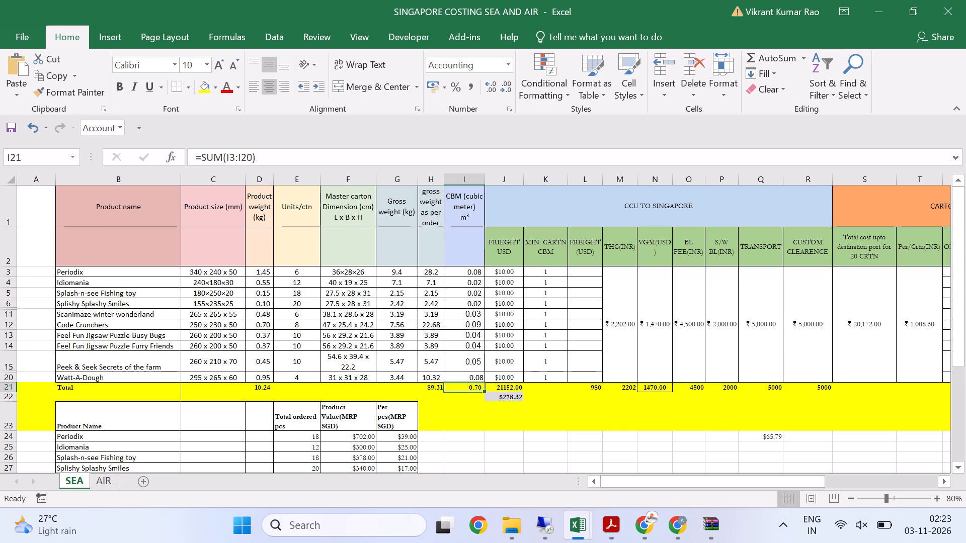
{"action": "left_click", "coordinate": [430, 387]}
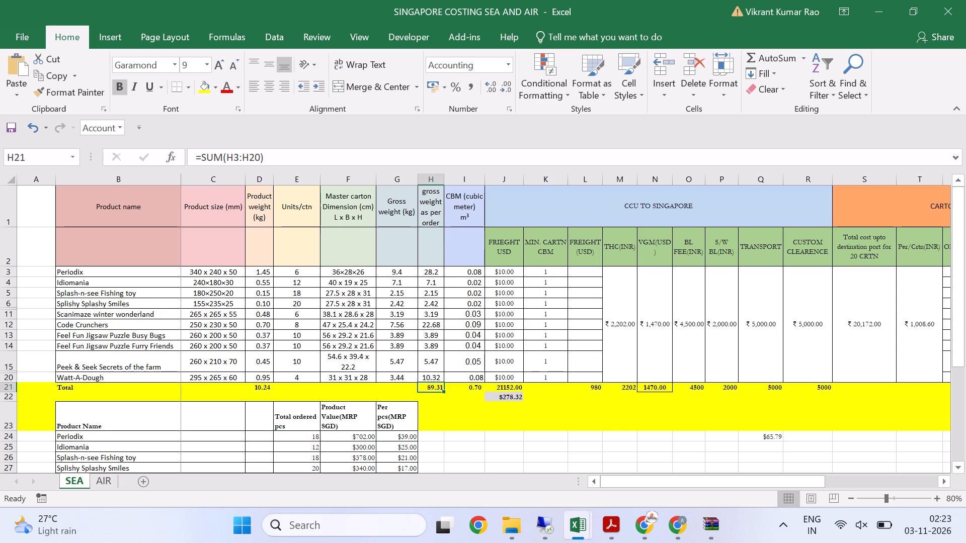
{"action": "left_click", "coordinate": [474, 387]}
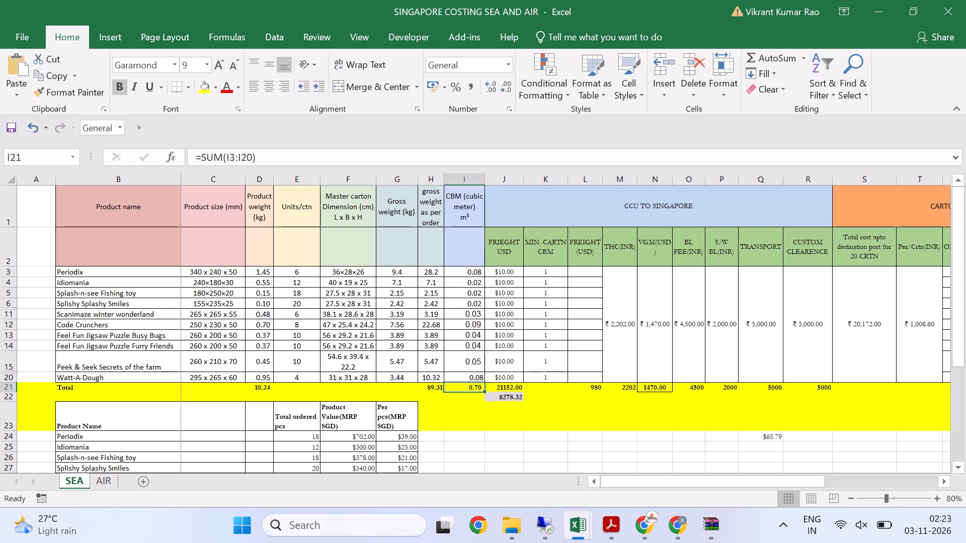
{"action": "left_click", "coordinate": [514, 402]}
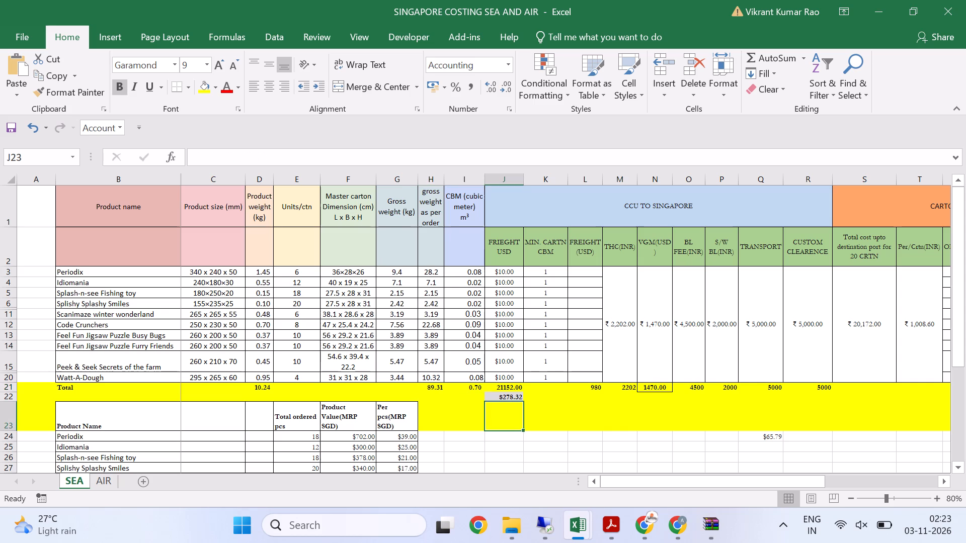
{"action": "left_click", "coordinate": [514, 397]}
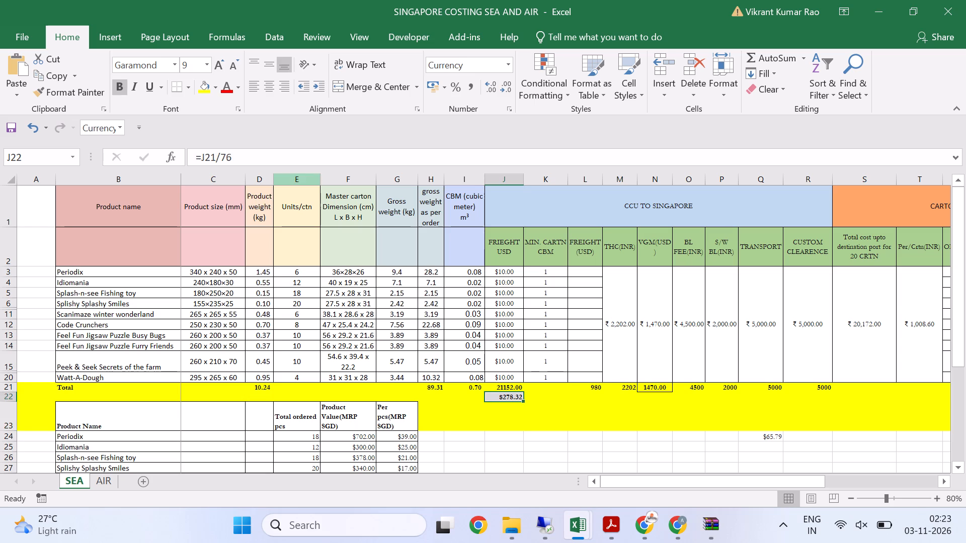
{"action": "left_click", "coordinate": [282, 160]}
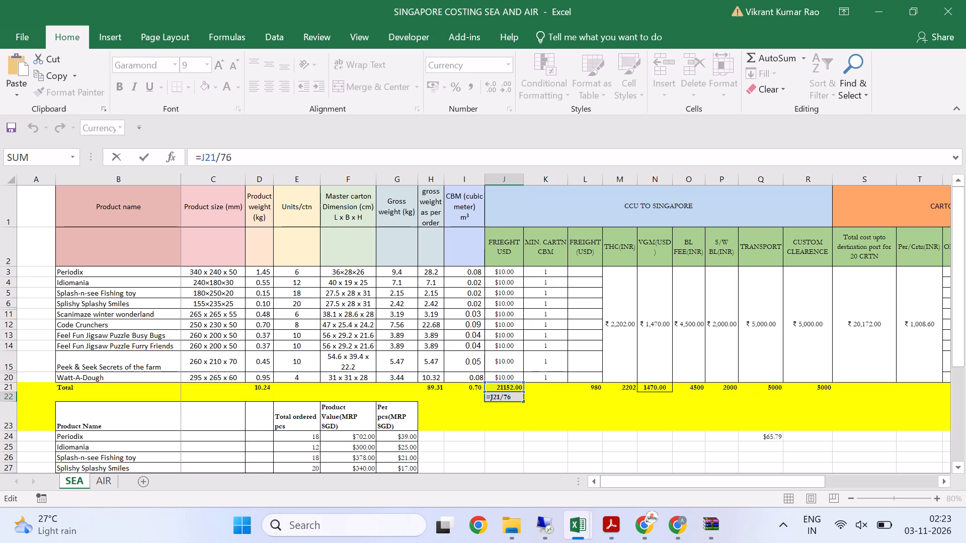
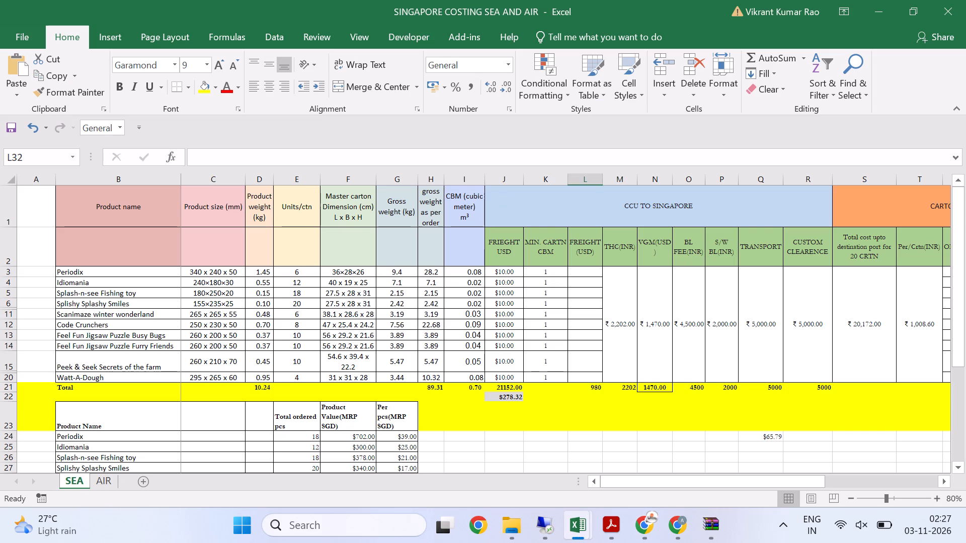
{"action": "scroll", "coordinate": [446, 411], "scroll_direction": "down", "scroll_amount": 2}
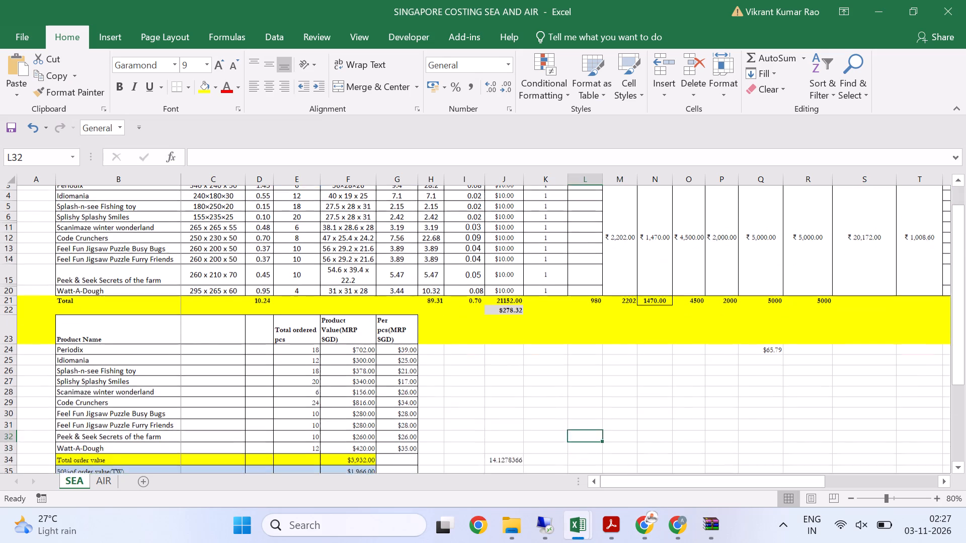
{"action": "scroll", "coordinate": [446, 411], "scroll_direction": "down", "scroll_amount": 1}
{"action": "scroll", "coordinate": [446, 411], "scroll_direction": "up", "scroll_amount": 6}
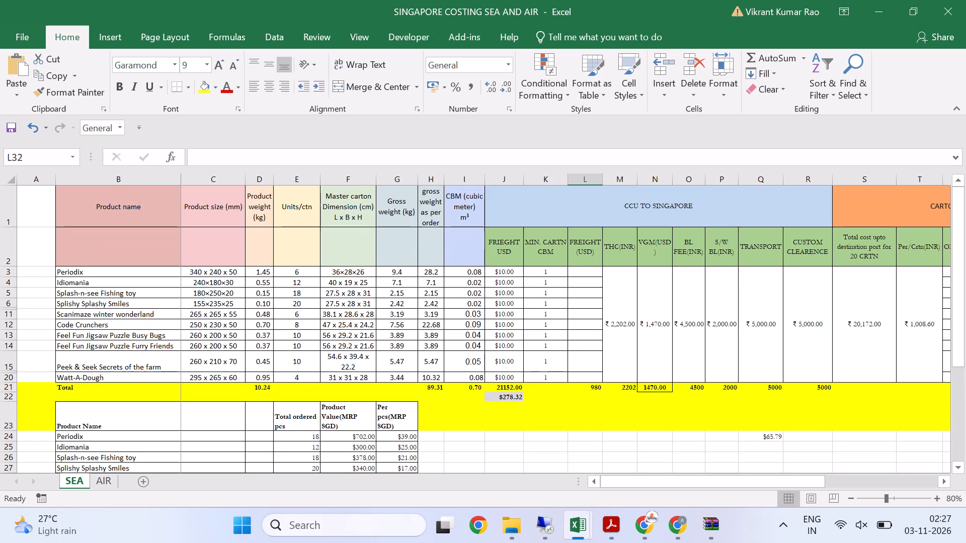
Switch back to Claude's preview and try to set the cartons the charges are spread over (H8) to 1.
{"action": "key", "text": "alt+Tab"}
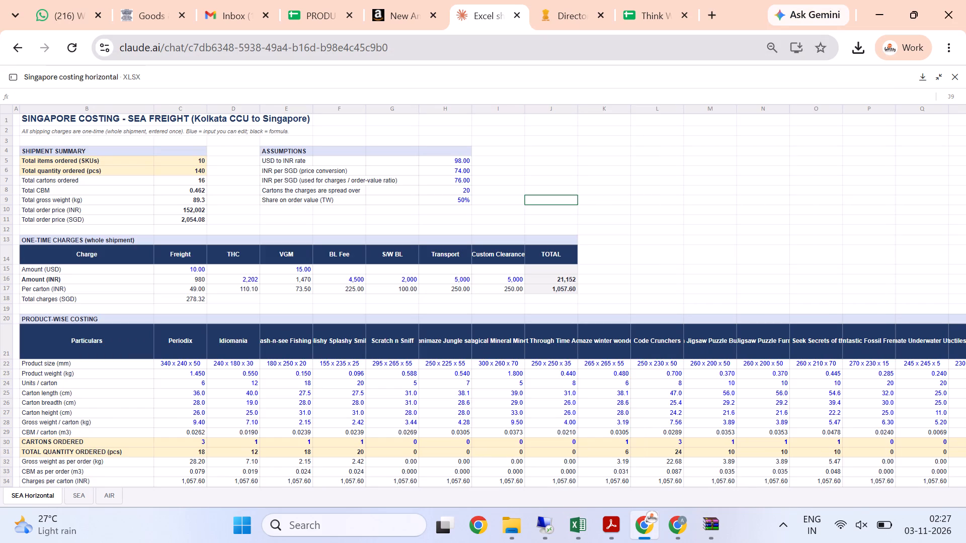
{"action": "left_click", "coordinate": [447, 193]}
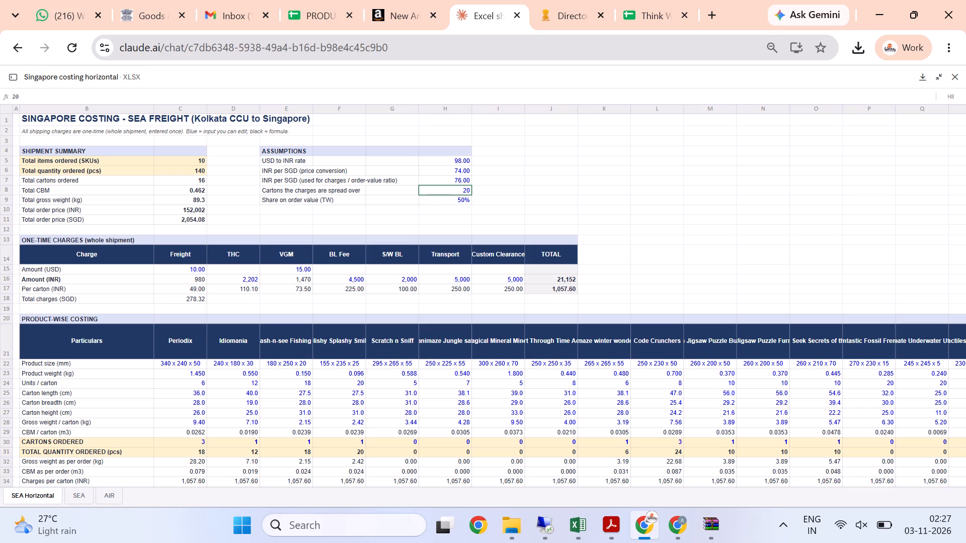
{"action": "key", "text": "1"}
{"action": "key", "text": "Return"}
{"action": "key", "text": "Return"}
Review the product-wise costing and notes on SEA Horizontal, plus the SEA and AIR sheets, in Claude's preview.
{"action": "scroll", "coordinate": [430, 377], "scroll_direction": "down", "scroll_amount": 2}
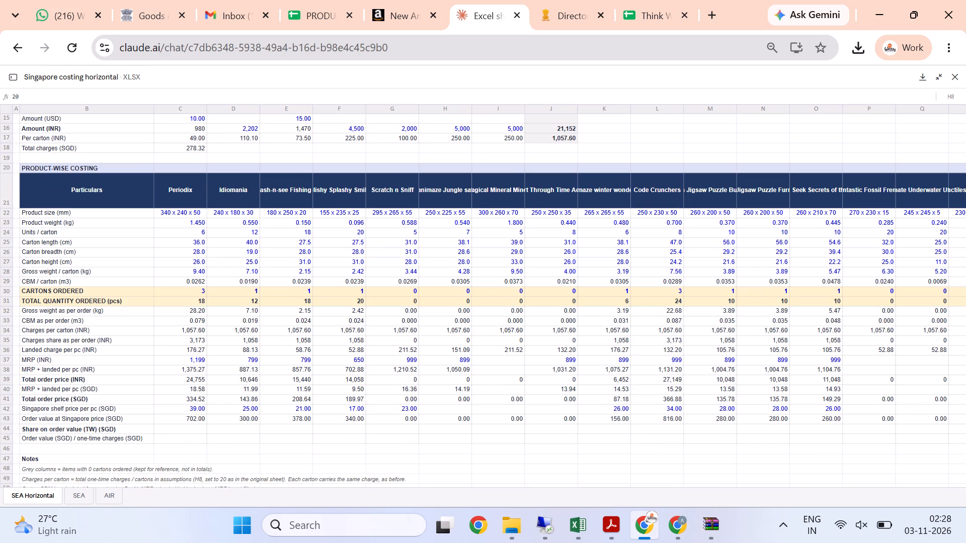
{"action": "scroll", "coordinate": [430, 376], "scroll_direction": "down", "scroll_amount": 5}
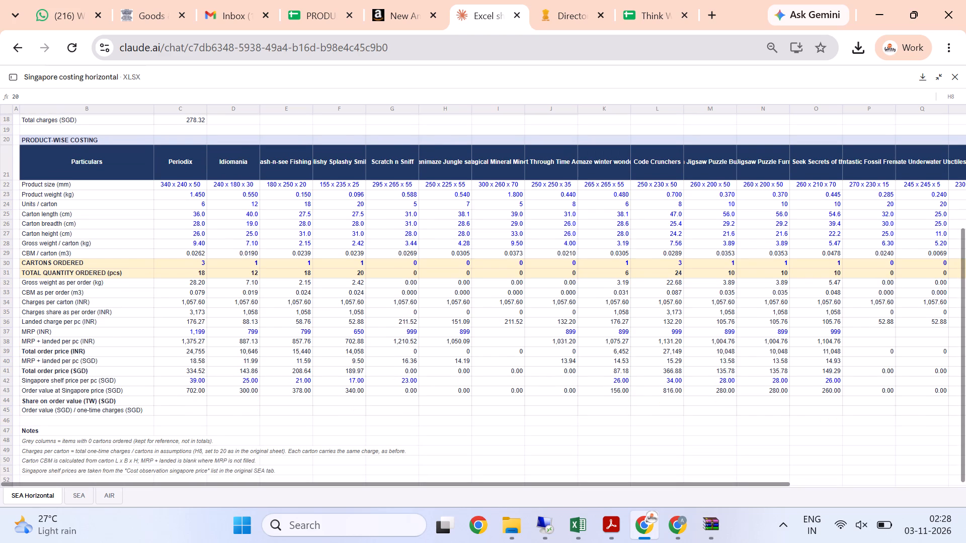
{"action": "left_click", "coordinate": [77, 499]}
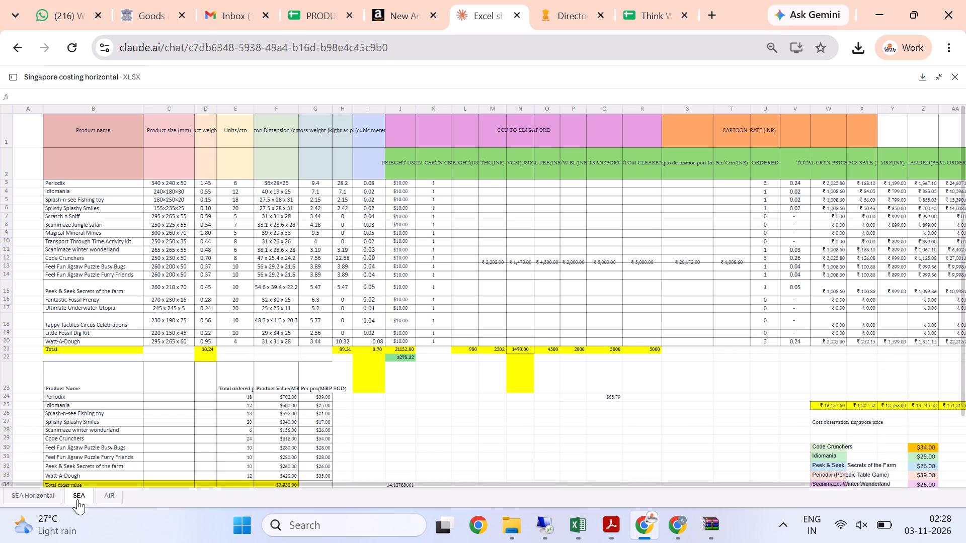
{"action": "scroll", "coordinate": [454, 396], "scroll_direction": "down", "scroll_amount": 3}
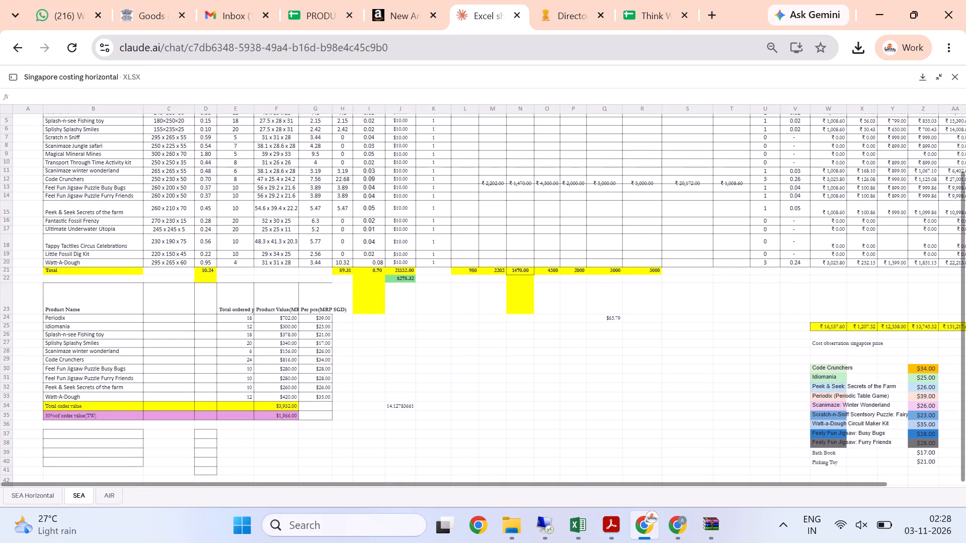
{"action": "scroll", "coordinate": [454, 396], "scroll_direction": "up", "scroll_amount": 4}
{"action": "left_click", "coordinate": [112, 498]}
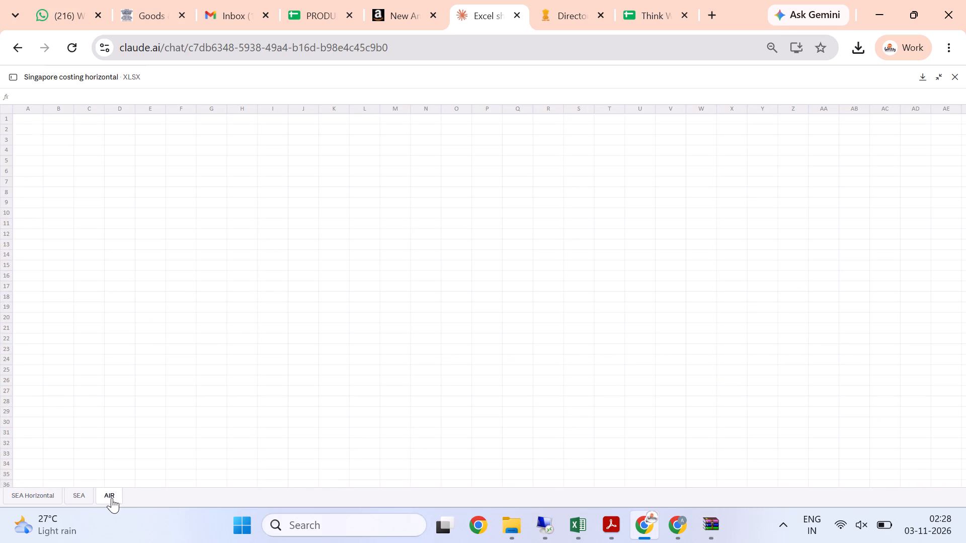
{"action": "left_click", "coordinate": [28, 495]}
{"action": "scroll", "coordinate": [323, 402], "scroll_direction": "up", "scroll_amount": 5}
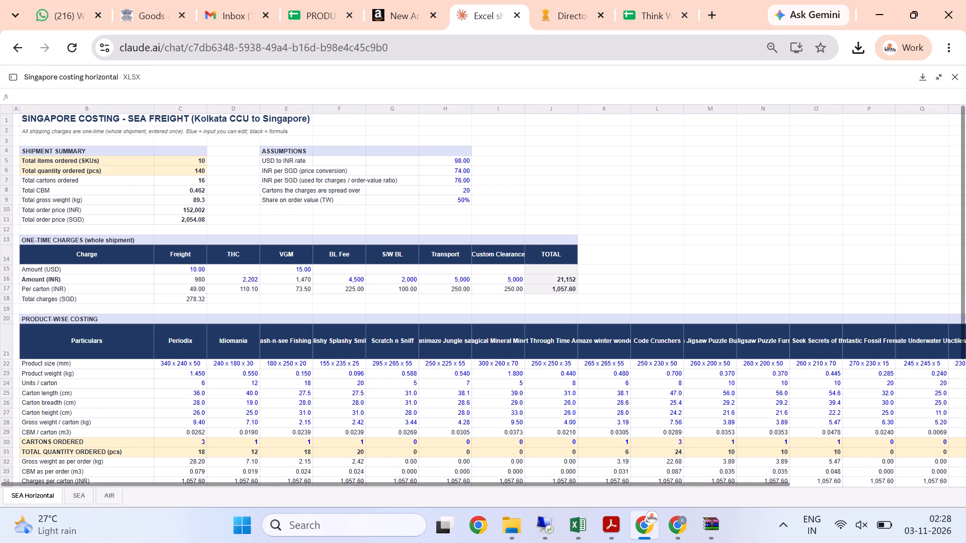
{"action": "scroll", "coordinate": [324, 400], "scroll_direction": "down", "scroll_amount": 3}
{"action": "scroll", "coordinate": [324, 400], "scroll_direction": "up", "scroll_amount": 10}
{"action": "scroll", "coordinate": [327, 351], "scroll_direction": "down", "scroll_amount": 3}
{"action": "scroll", "coordinate": [327, 351], "scroll_direction": "up", "scroll_amount": 5}
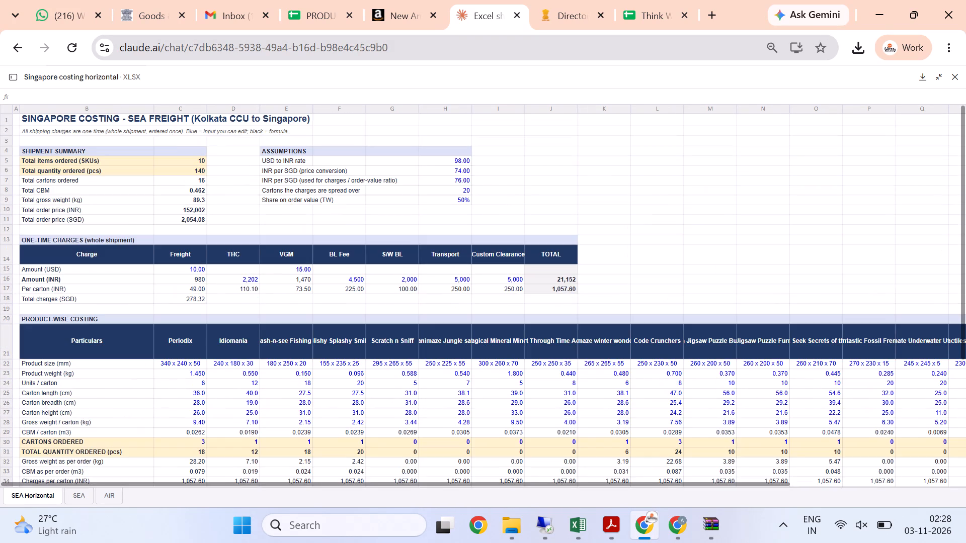
{"action": "left_click", "coordinate": [926, 76]}
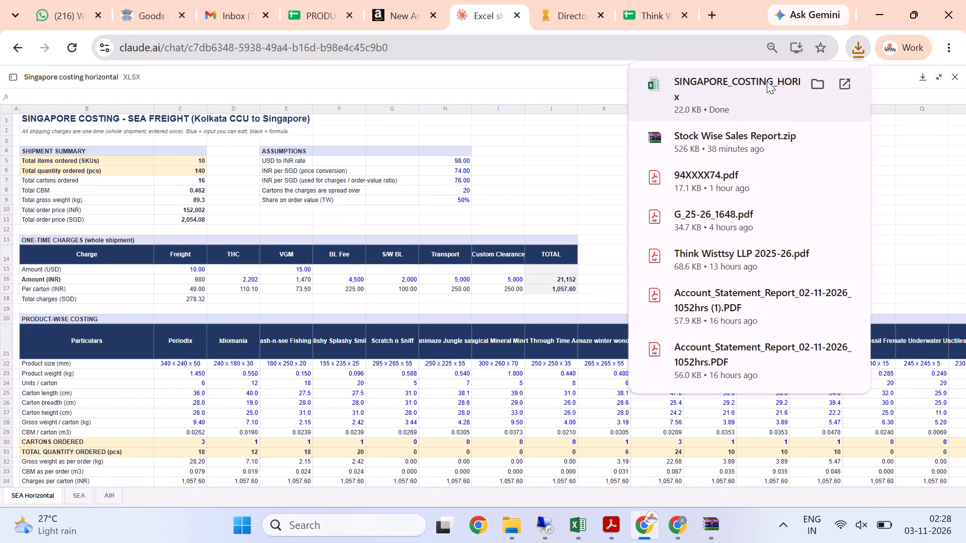
{"action": "double_click", "coordinate": [743, 83]}
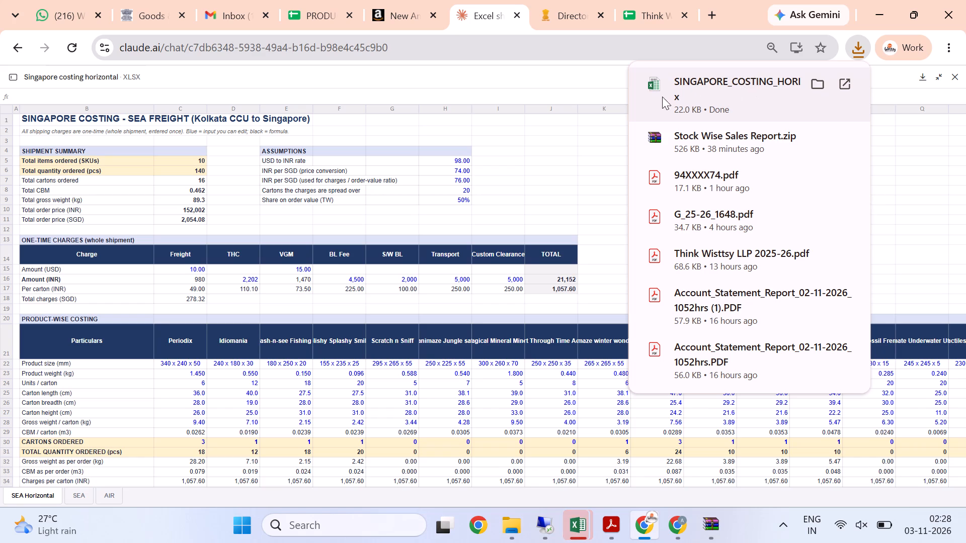
{"action": "double_click", "coordinate": [704, 95]}
{"action": "left_click", "coordinate": [536, 172]}
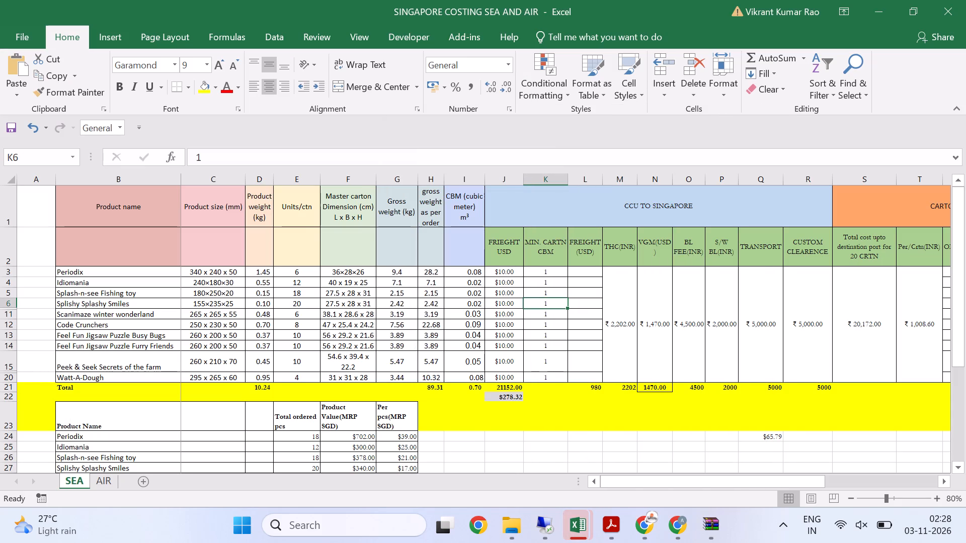
{"action": "left_click", "coordinate": [550, 331]}
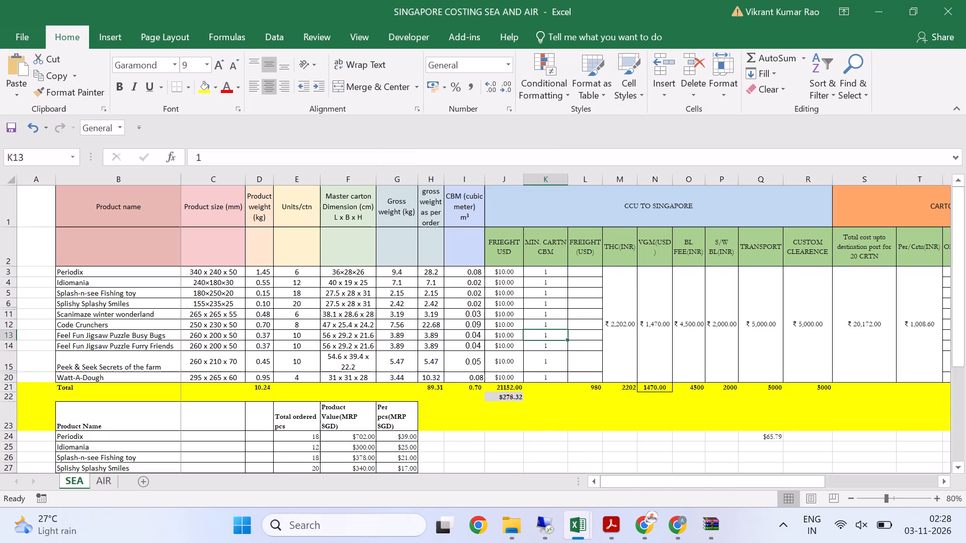
{"action": "left_click", "coordinate": [558, 363]}
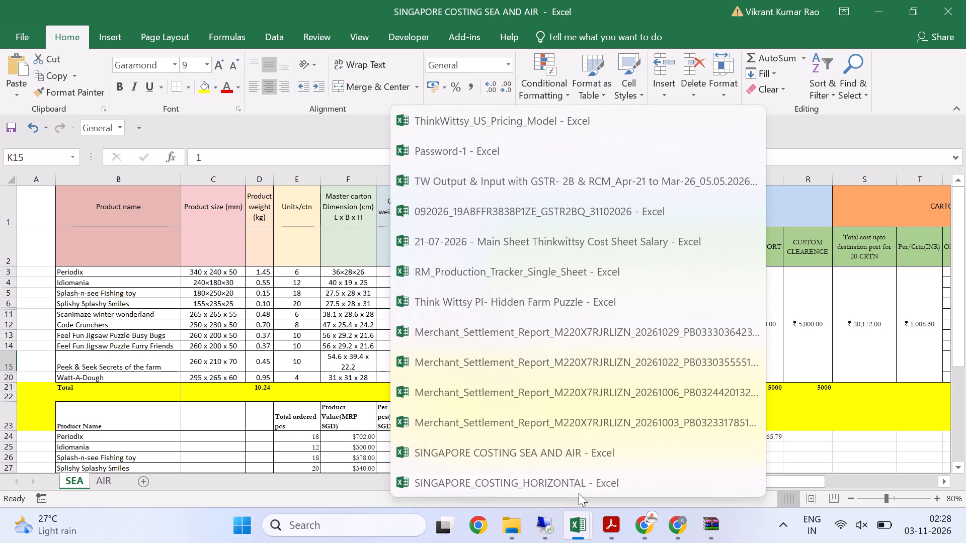
{"action": "double_click", "coordinate": [583, 481]}
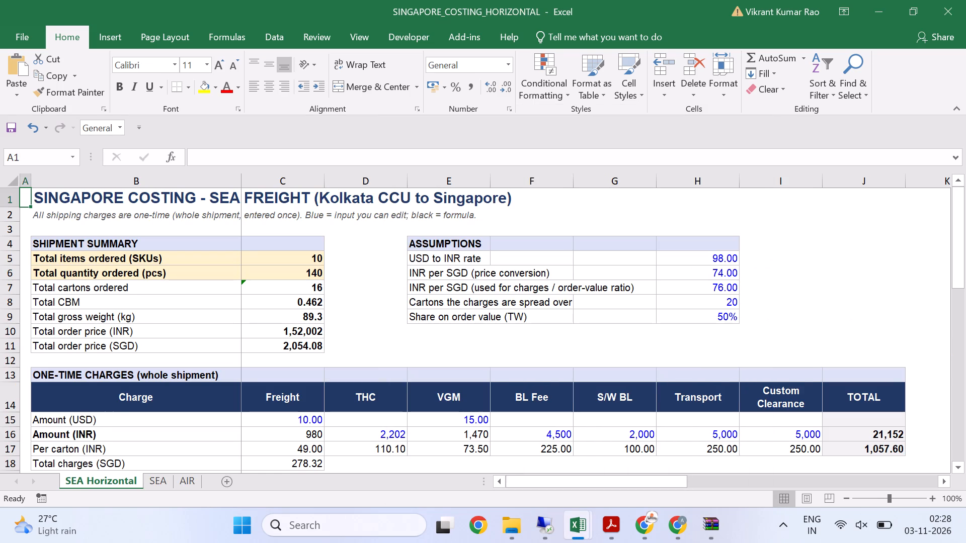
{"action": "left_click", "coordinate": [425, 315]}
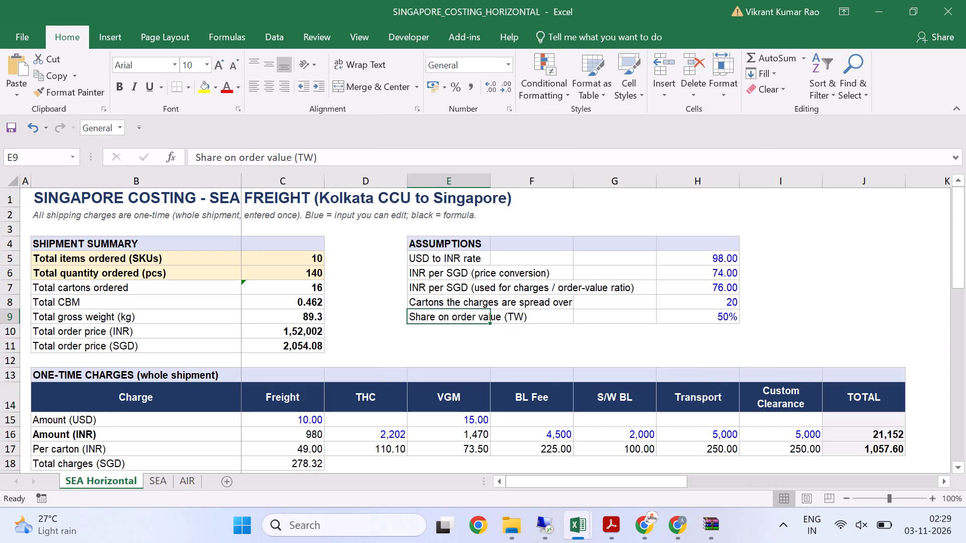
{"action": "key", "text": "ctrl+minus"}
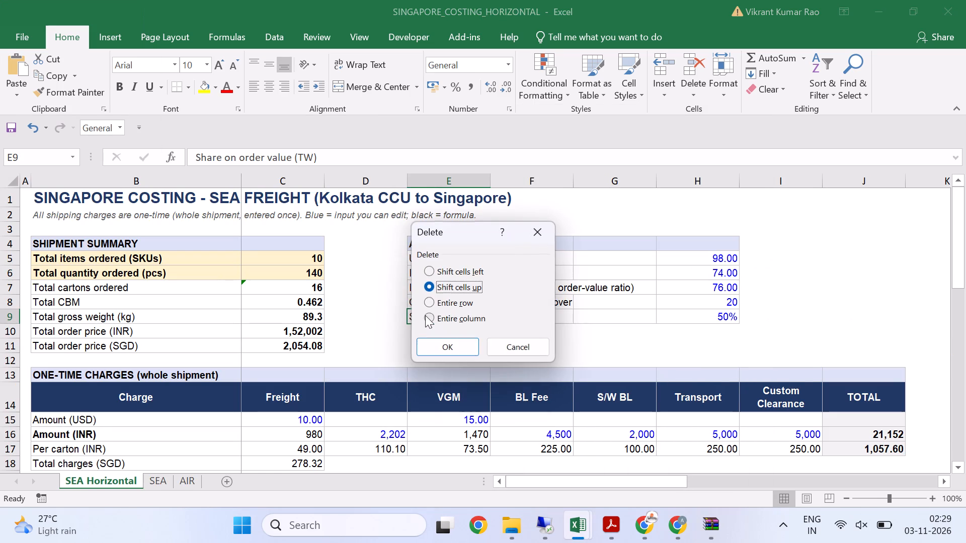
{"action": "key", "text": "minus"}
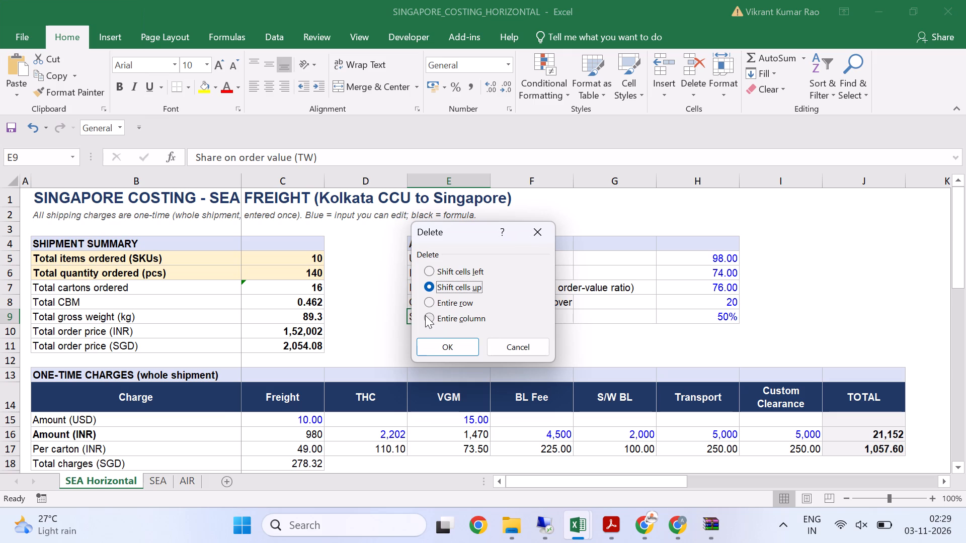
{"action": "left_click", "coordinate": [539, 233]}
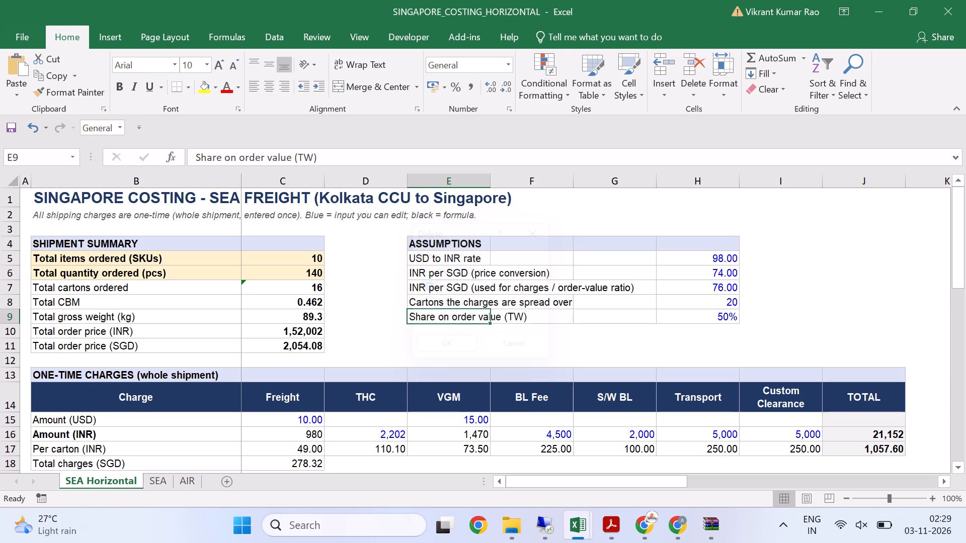
Examine the product-wise costing on SEA Horizontal, including the greyed-out columns from Scratch n Sniff to Transport Through Time Activity kit and the TOTAL column.
{"action": "triple_click", "coordinate": [844, 497]}
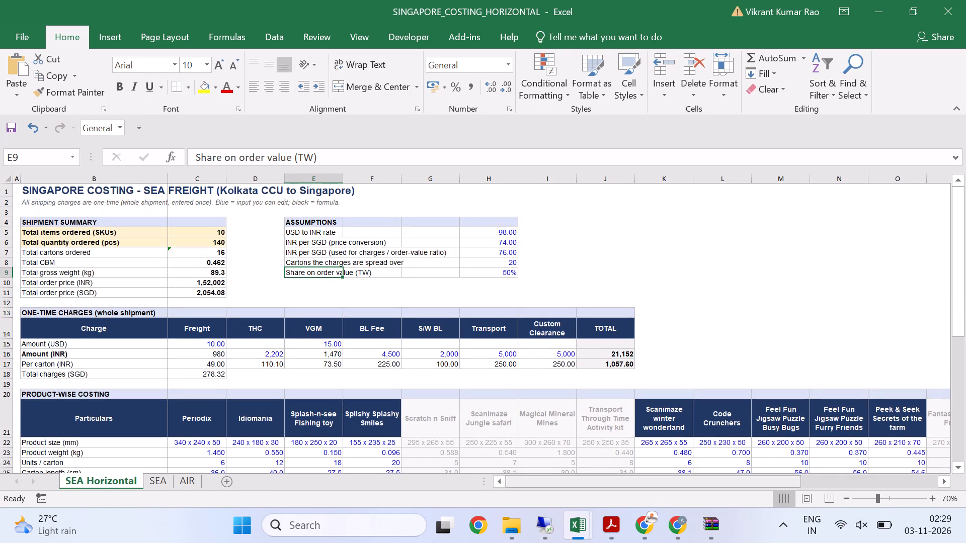
{"action": "left_click", "coordinate": [226, 310]}
{"action": "scroll", "coordinate": [278, 309], "scroll_direction": "down", "scroll_amount": 3}
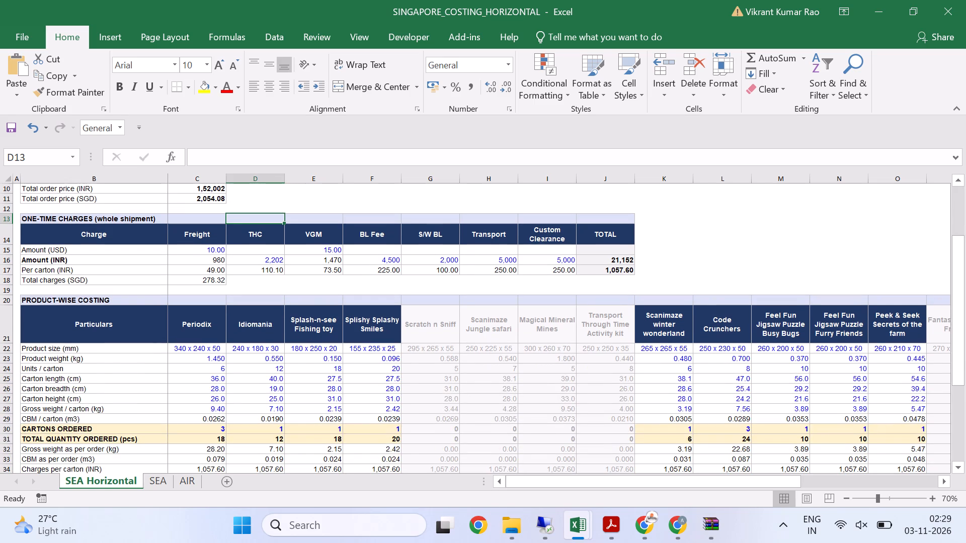
{"action": "left_click", "coordinate": [843, 500]}
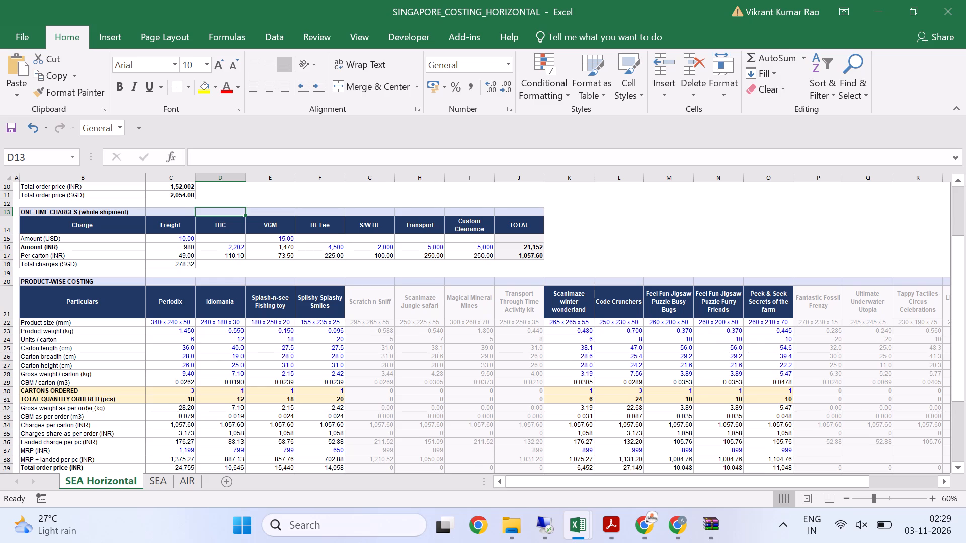
{"action": "left_click", "coordinate": [371, 308]}
{"action": "left_click", "coordinate": [416, 306]}
{"action": "left_click", "coordinate": [471, 306]}
{"action": "left_click", "coordinate": [499, 304]}
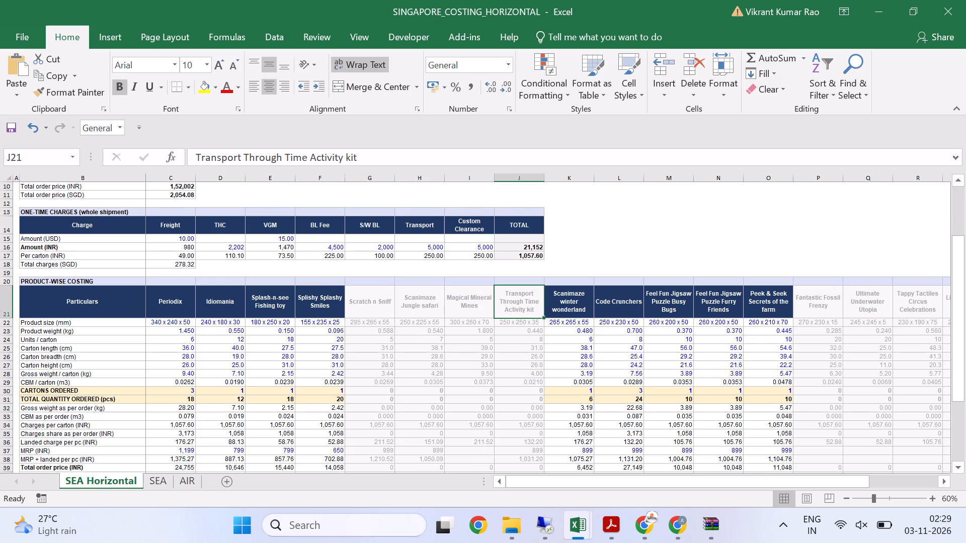
{"action": "left_click_drag", "start_coordinate": [364, 305], "coordinate": [494, 309]}
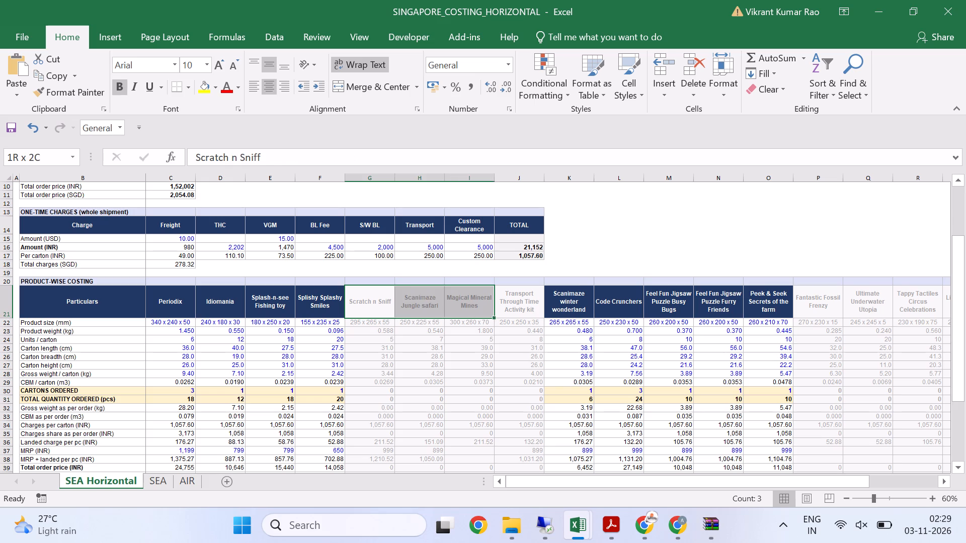
{"action": "left_click_drag", "start_coordinate": [494, 309], "coordinate": [503, 490]}
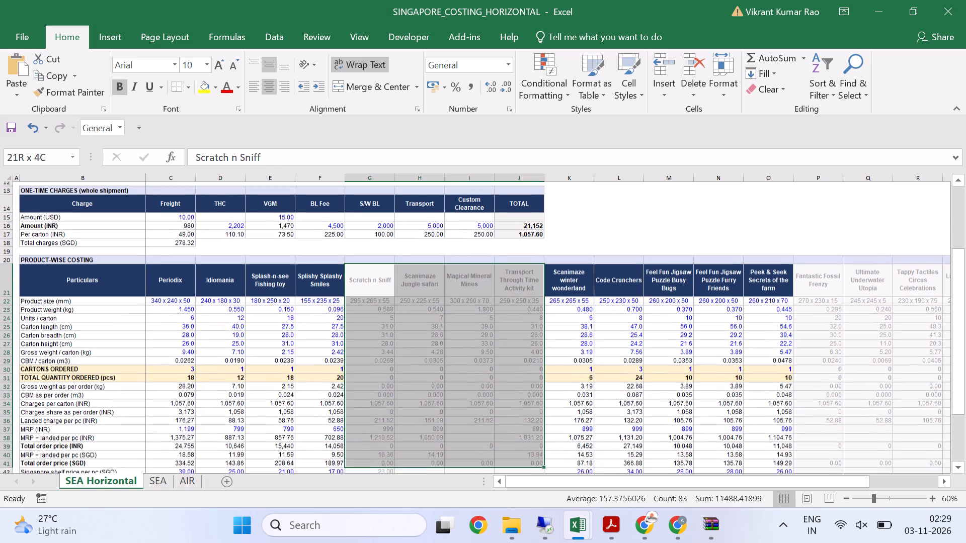
{"action": "left_click_drag", "start_coordinate": [503, 490], "coordinate": [500, 421]}
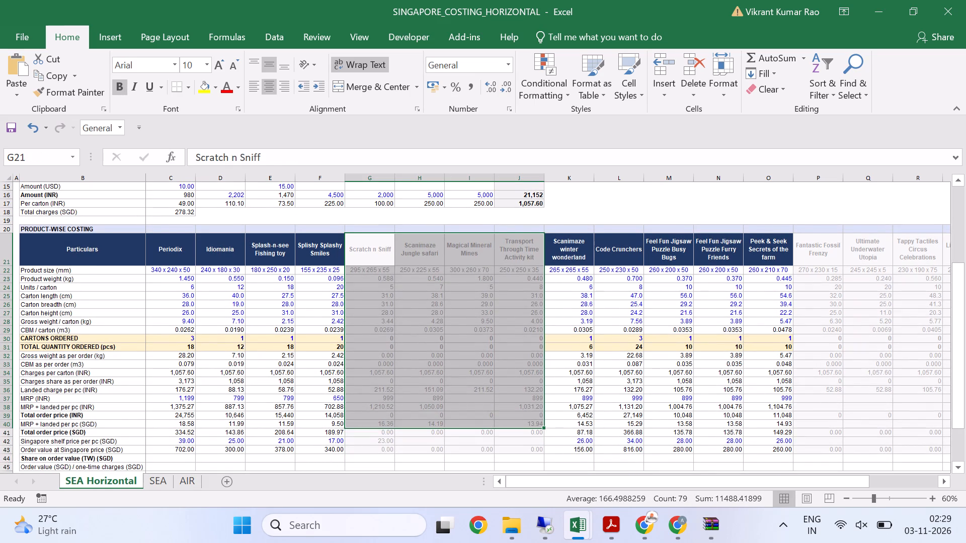
{"action": "left_click_drag", "start_coordinate": [716, 484], "coordinate": [852, 485]}
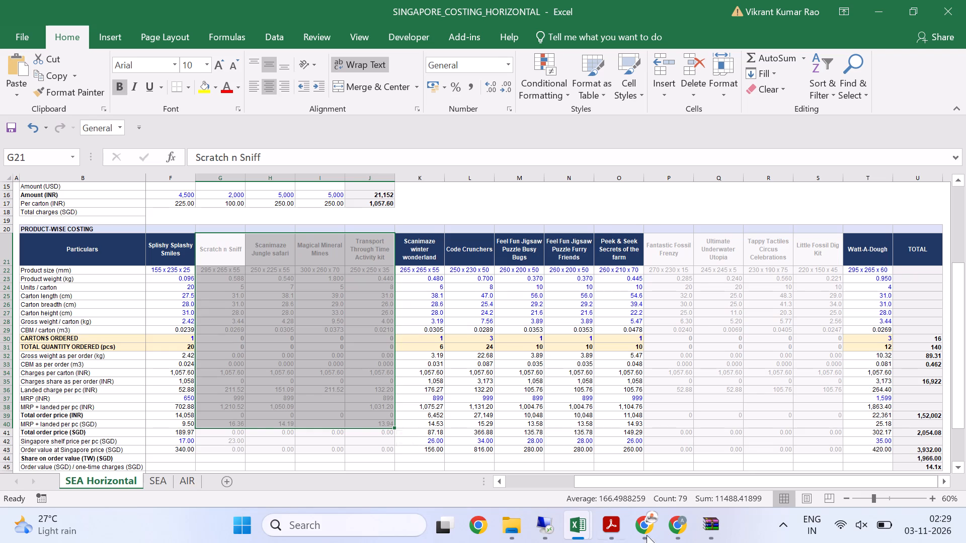
{"action": "left_click_drag", "start_coordinate": [679, 475], "coordinate": [638, 481]}
{"action": "left_click_drag", "start_coordinate": [638, 483], "coordinate": [518, 484]}
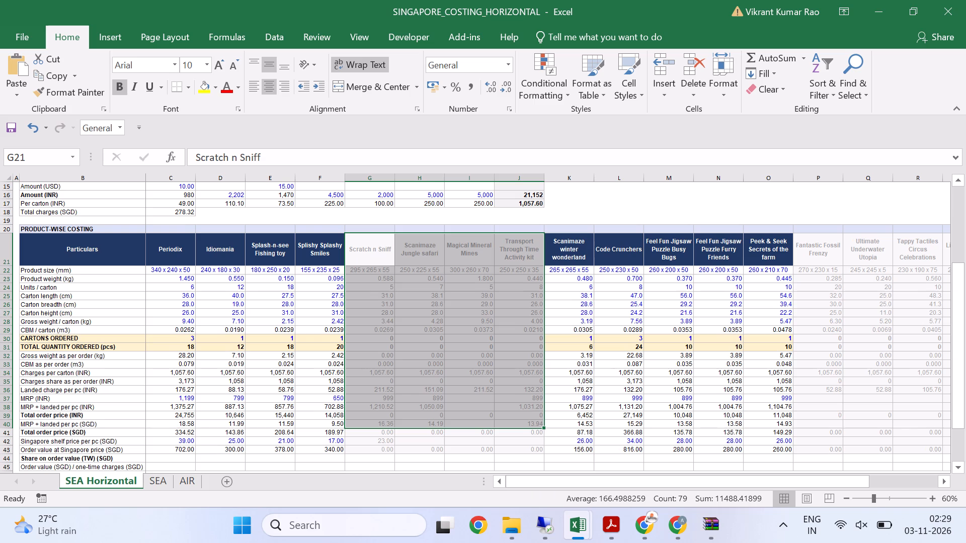
{"action": "left_click", "coordinate": [323, 350]}
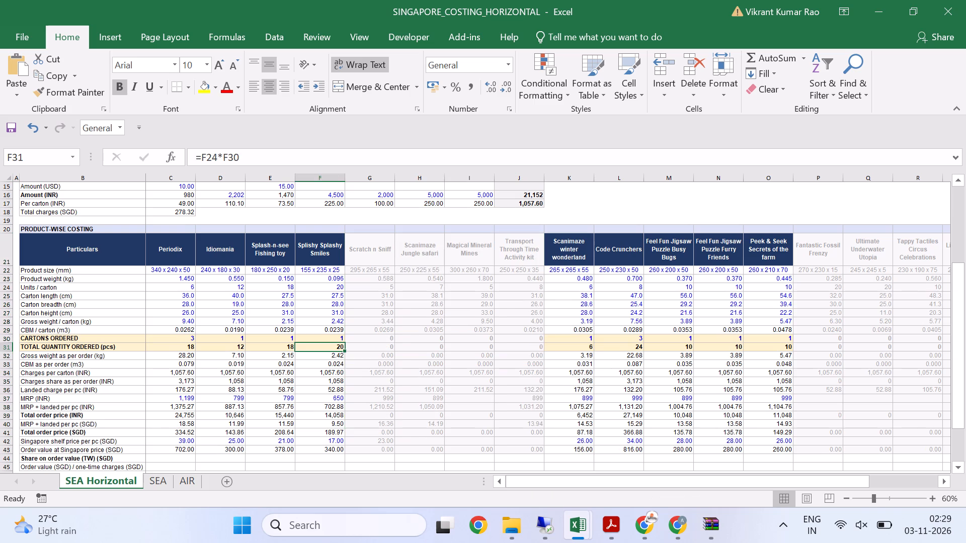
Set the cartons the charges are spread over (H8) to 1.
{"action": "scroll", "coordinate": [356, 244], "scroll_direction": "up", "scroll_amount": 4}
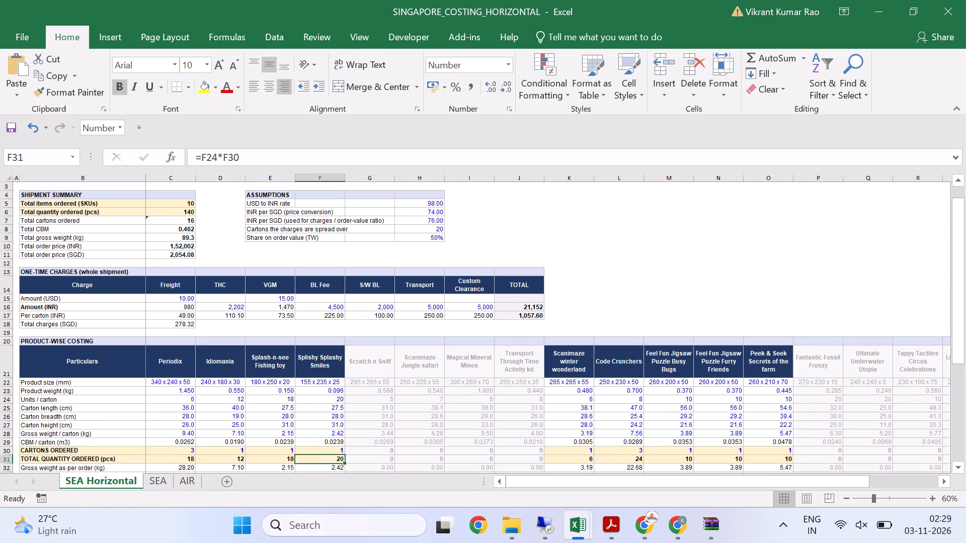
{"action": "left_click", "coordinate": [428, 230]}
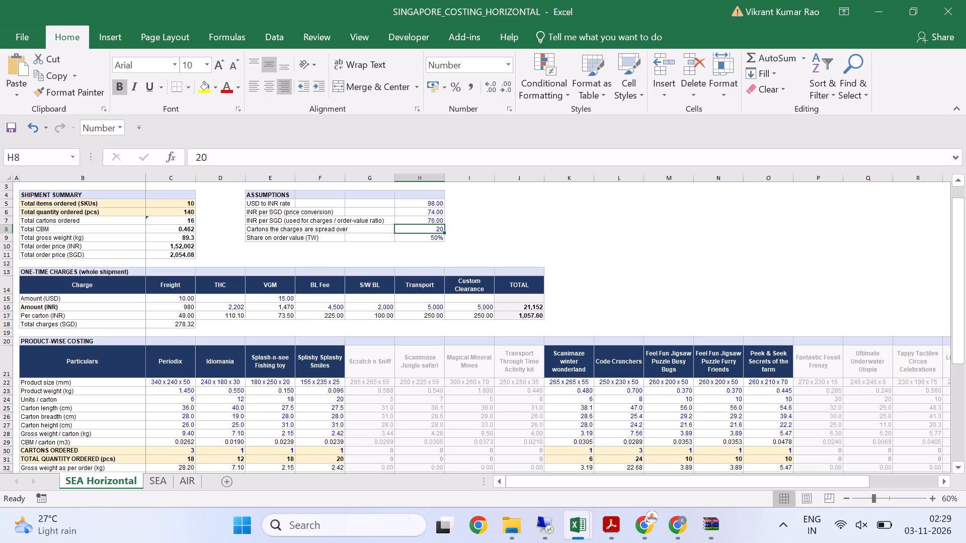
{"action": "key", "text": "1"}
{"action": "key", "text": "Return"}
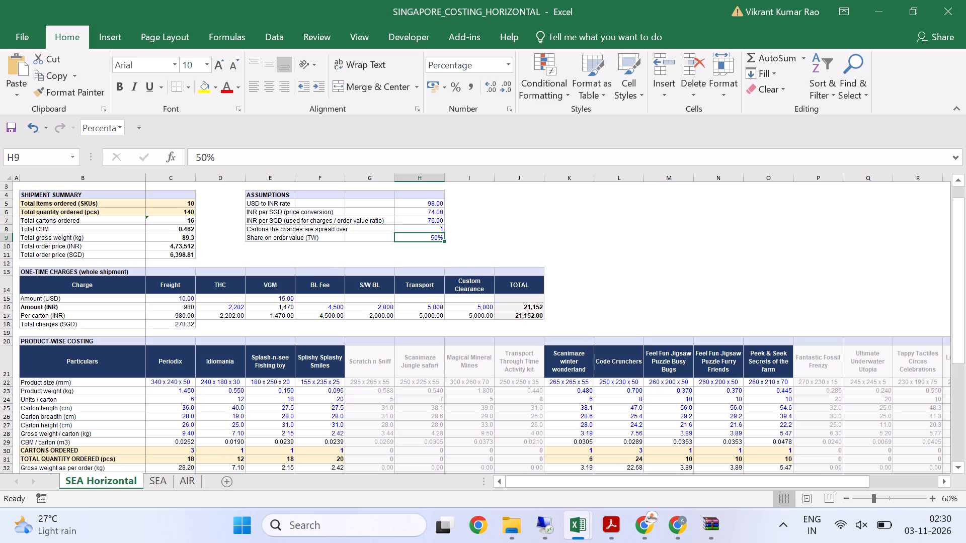
Trace the Total order price (INR) formula in C10 to its source in row 39 of the product-wise costing.
{"action": "left_click", "coordinate": [184, 249]}
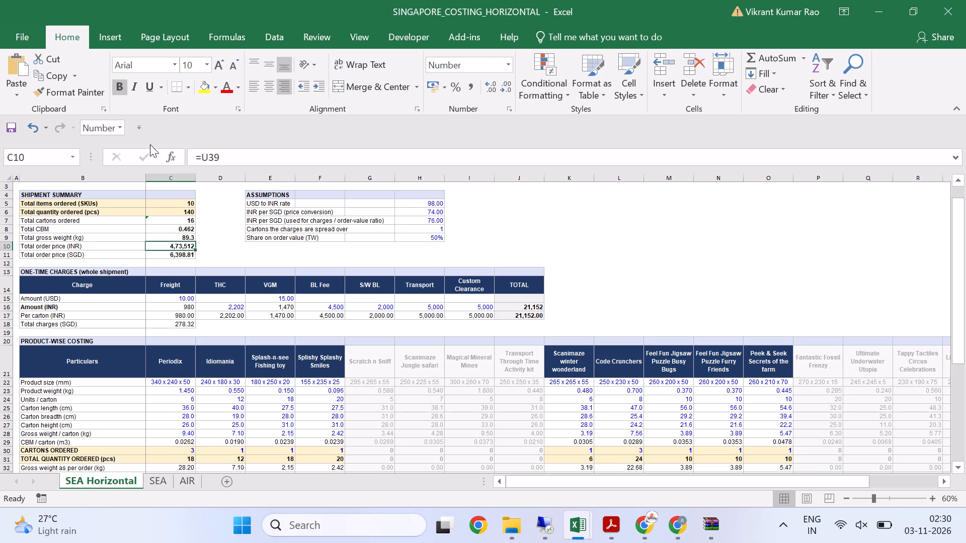
{"action": "left_click", "coordinate": [253, 162]}
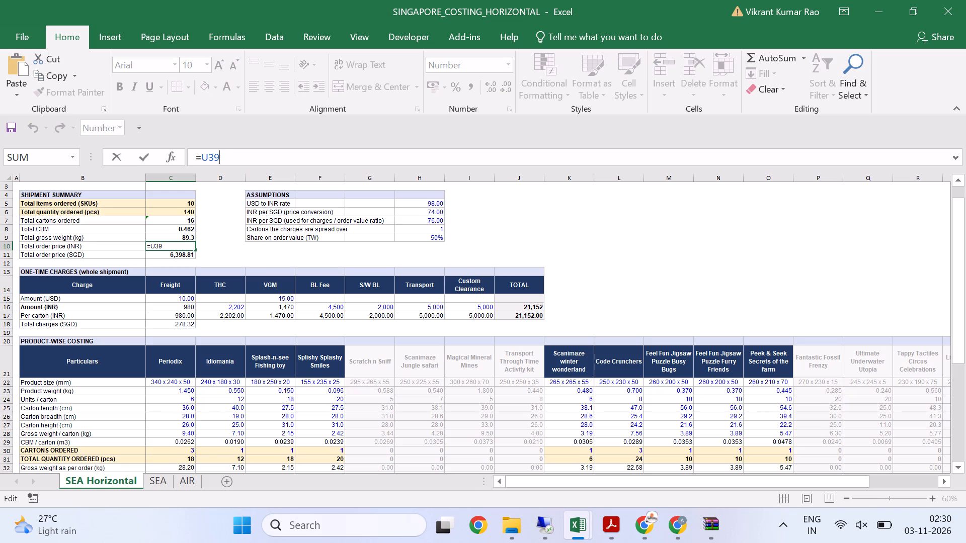
{"action": "left_click_drag", "start_coordinate": [800, 482], "coordinate": [952, 484]}
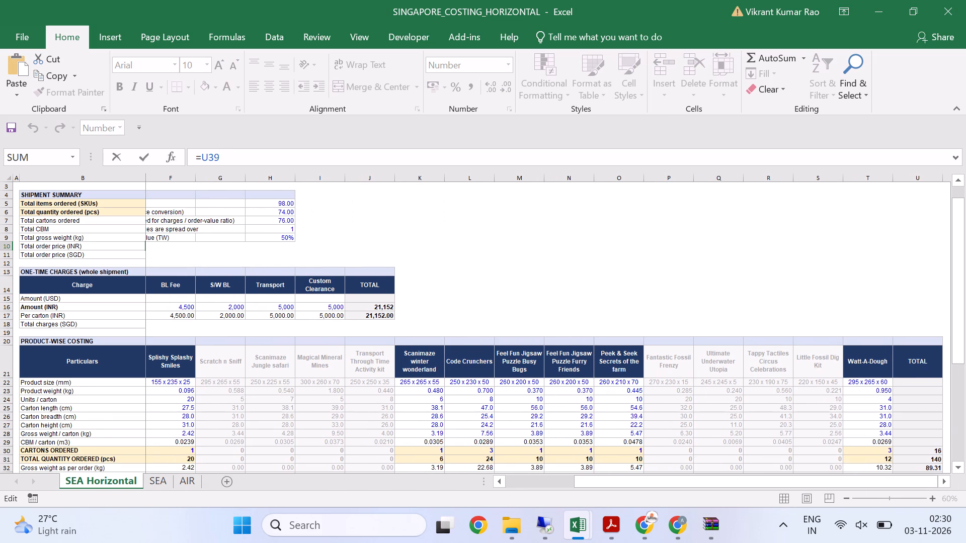
{"action": "scroll", "coordinate": [802, 375], "scroll_direction": "down", "scroll_amount": 2}
{"action": "scroll", "coordinate": [265, 383], "scroll_direction": "down", "scroll_amount": 1}
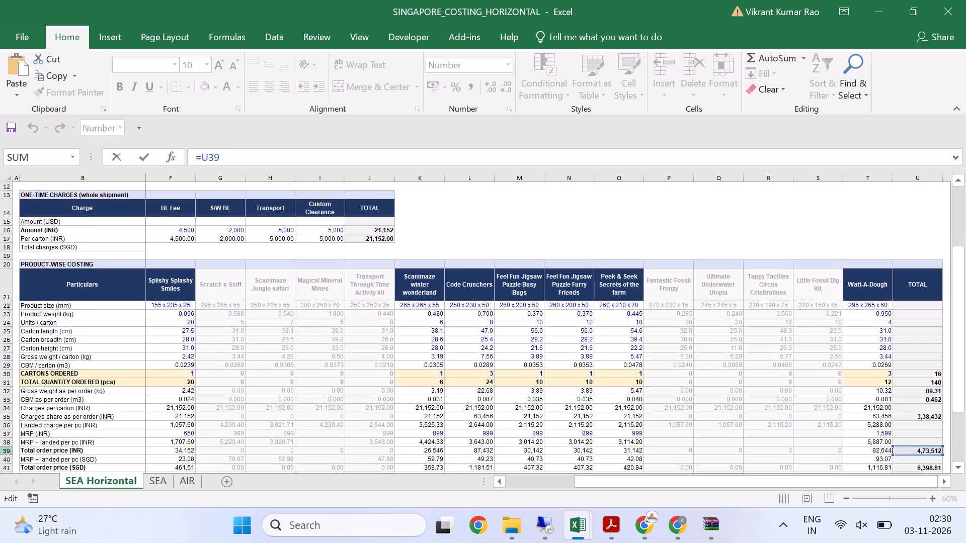
{"action": "left_click", "coordinate": [7, 453]}
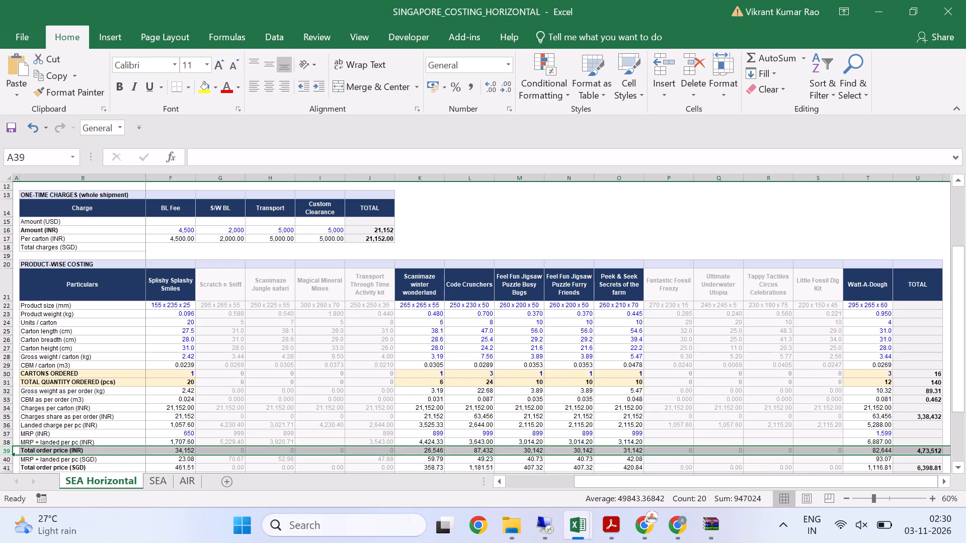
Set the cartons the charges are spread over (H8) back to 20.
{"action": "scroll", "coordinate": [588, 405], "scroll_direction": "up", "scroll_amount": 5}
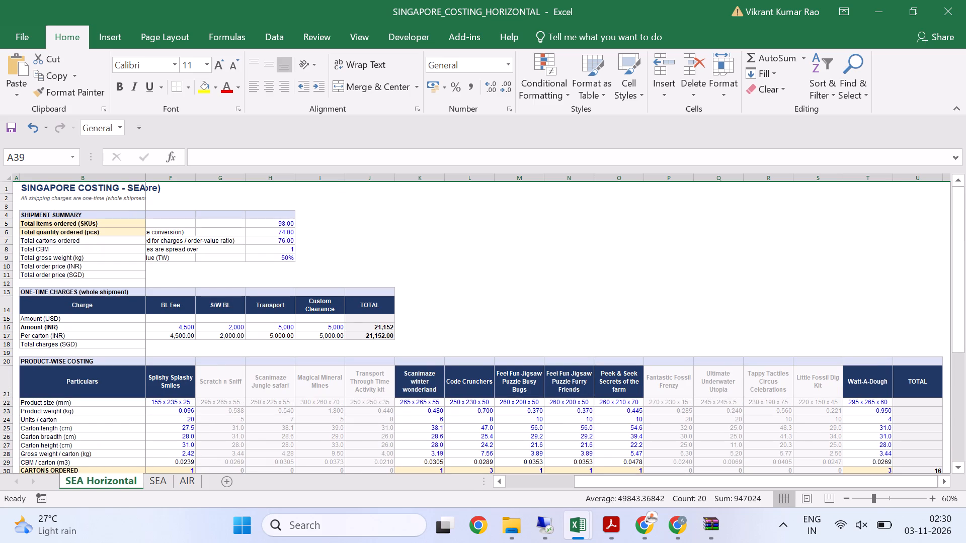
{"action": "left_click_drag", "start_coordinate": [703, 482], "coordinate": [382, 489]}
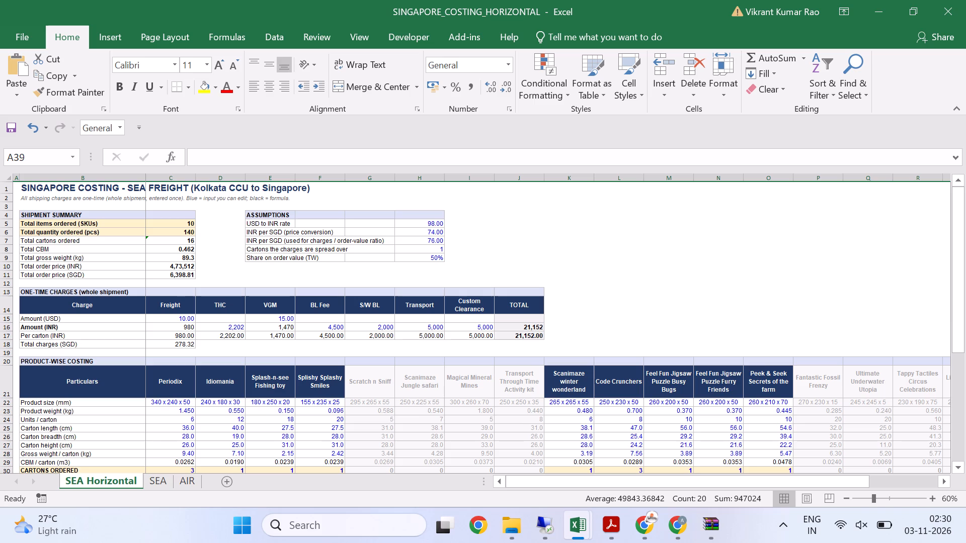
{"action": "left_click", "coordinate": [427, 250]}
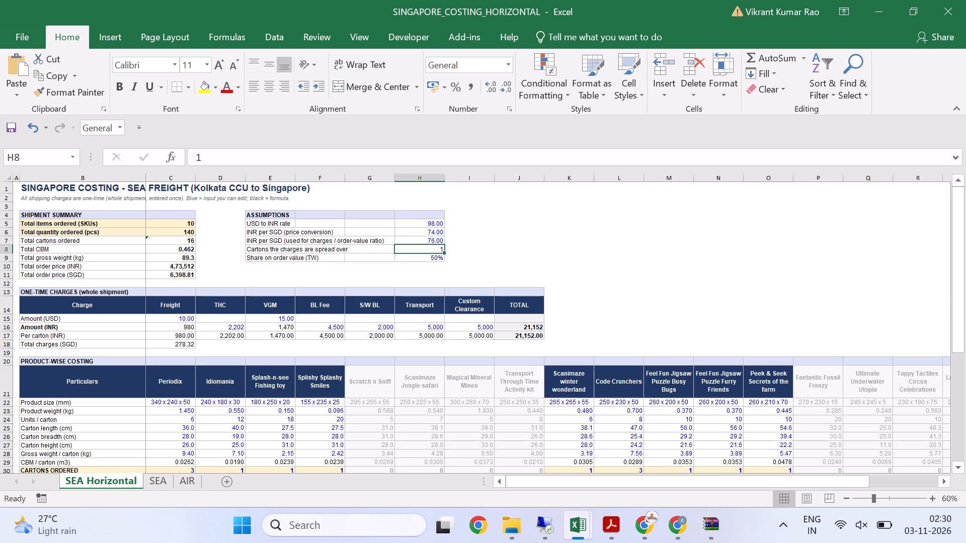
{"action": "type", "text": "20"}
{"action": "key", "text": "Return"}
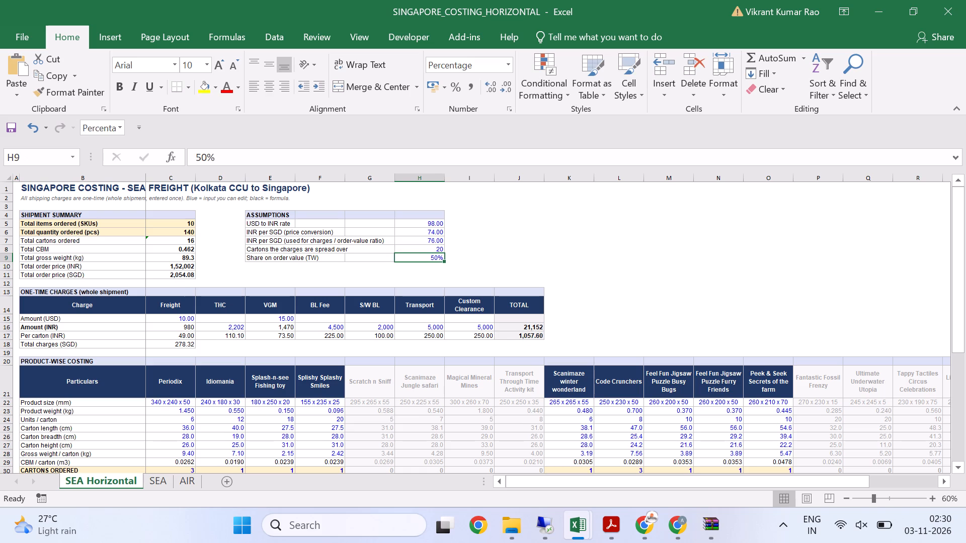
Inspect the formulas behind the total per-carton charge (J17) and the total charges in SGD (C18).
{"action": "left_click", "coordinate": [511, 338]}
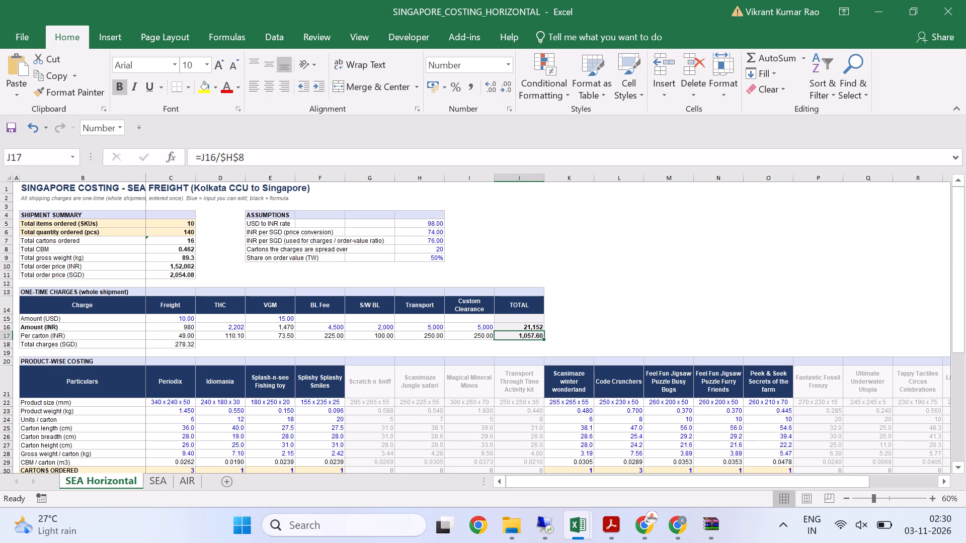
{"action": "left_click", "coordinate": [184, 346]}
{"action": "left_click", "coordinate": [259, 155]}
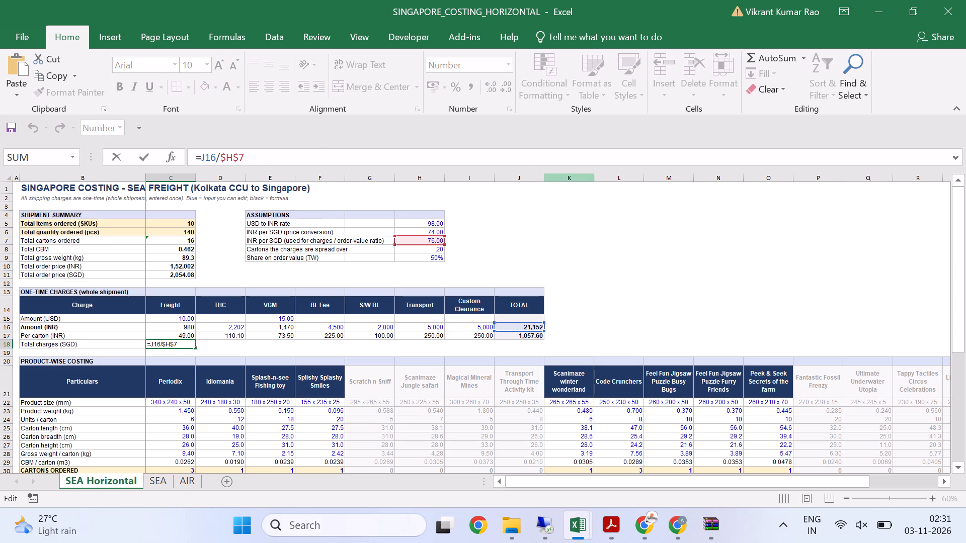
{"action": "left_click", "coordinate": [658, 251]}
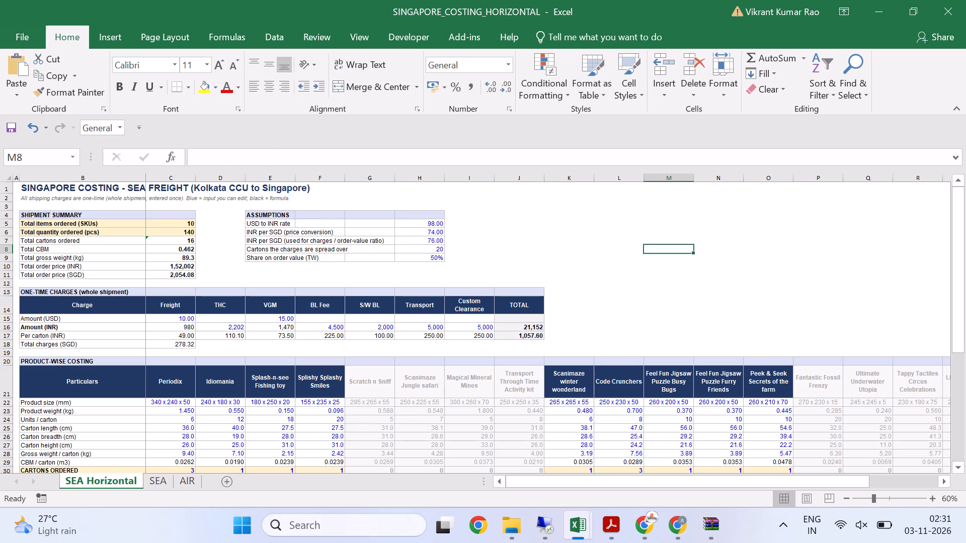
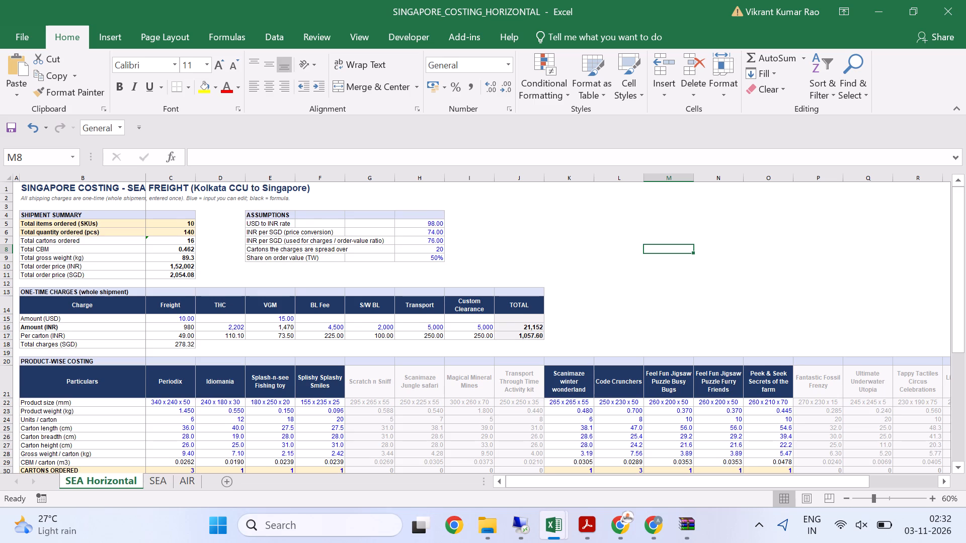
Review Periodix's product and carton inputs in C21:C28, from product name and size through carton dimensions and gross weight per carton.
{"action": "scroll", "coordinate": [328, 278], "scroll_direction": "down", "scroll_amount": 1}
{"action": "scroll", "coordinate": [328, 278], "scroll_direction": "up", "scroll_amount": 2}
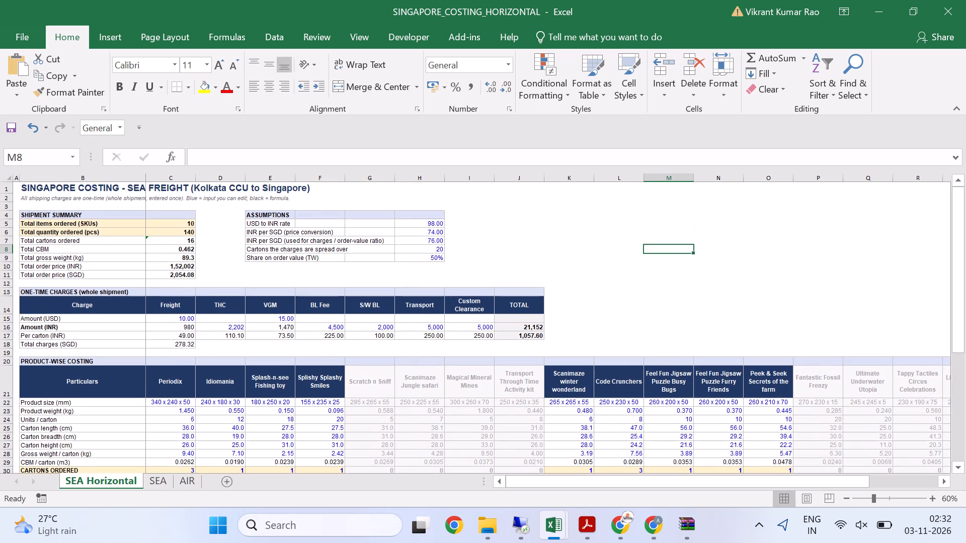
{"action": "scroll", "coordinate": [328, 278], "scroll_direction": "up", "scroll_amount": 2}
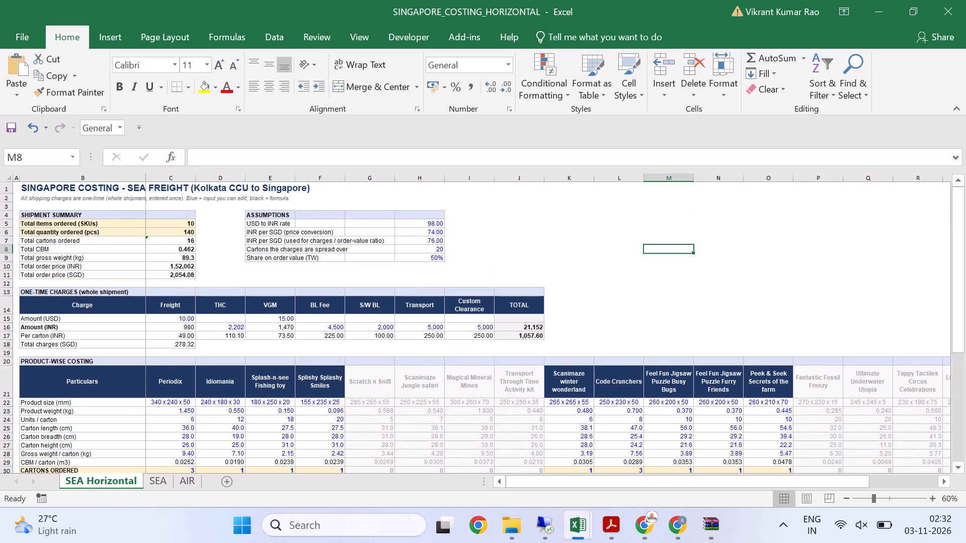
{"action": "scroll", "coordinate": [234, 284], "scroll_direction": "down", "scroll_amount": 1}
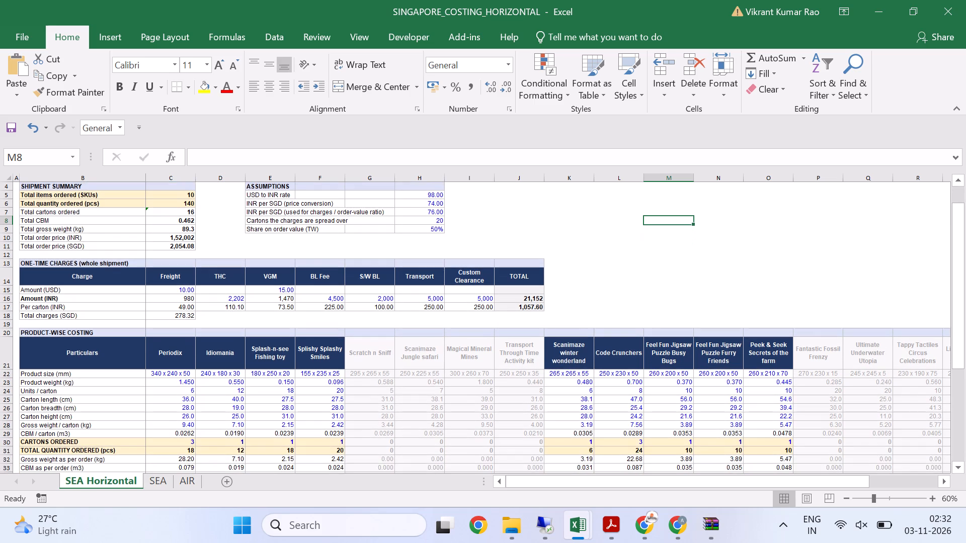
{"action": "left_click", "coordinate": [174, 357]}
{"action": "scroll", "coordinate": [202, 330], "scroll_direction": "down", "scroll_amount": 1}
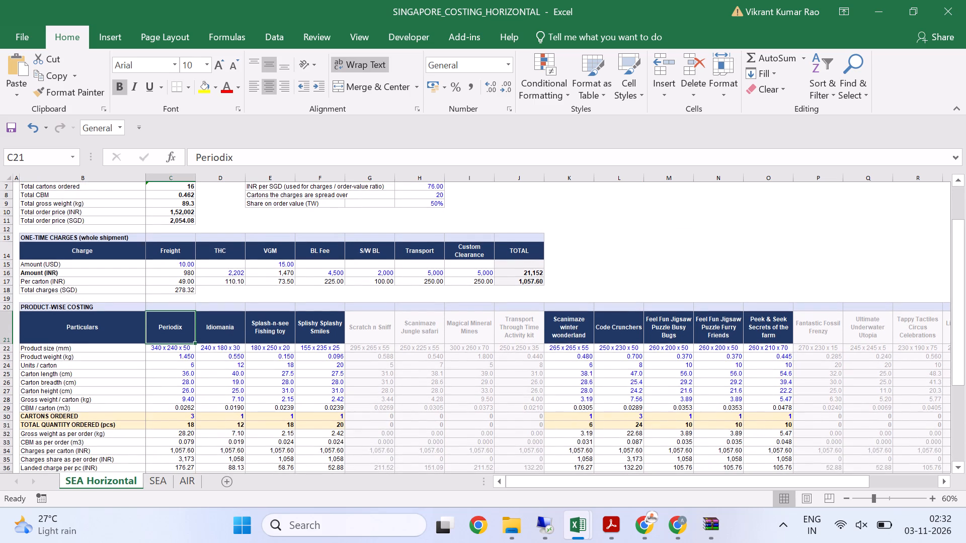
{"action": "left_click", "coordinate": [181, 349]}
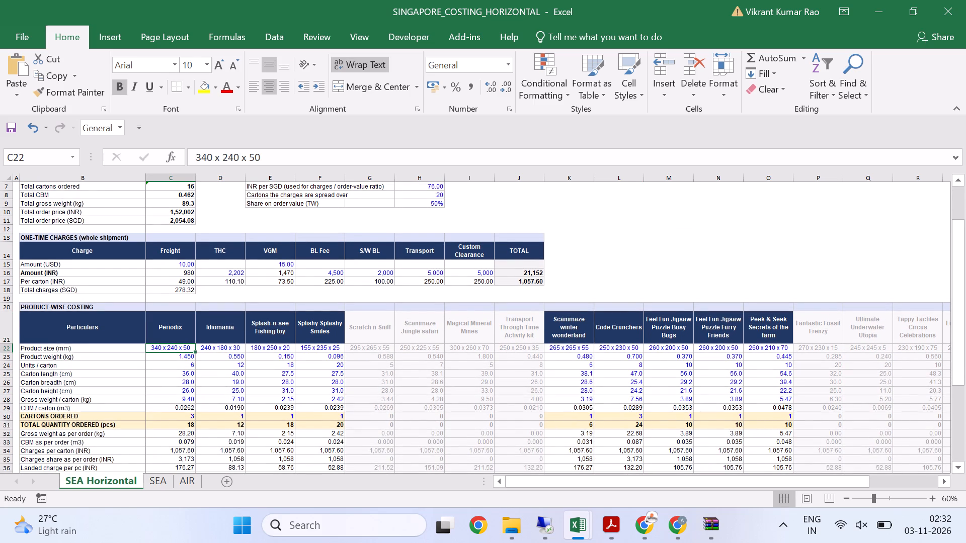
{"action": "left_click", "coordinate": [170, 358]}
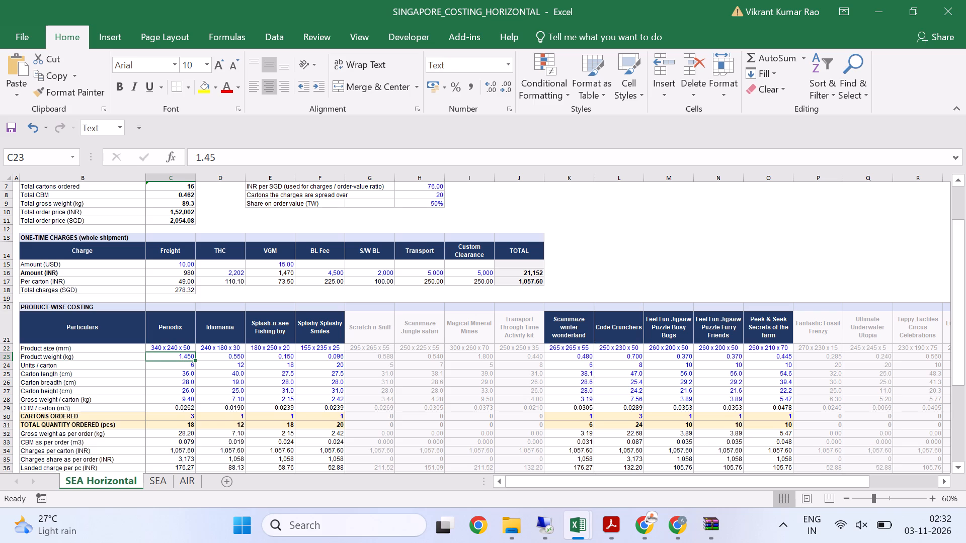
{"action": "left_click", "coordinate": [173, 366]}
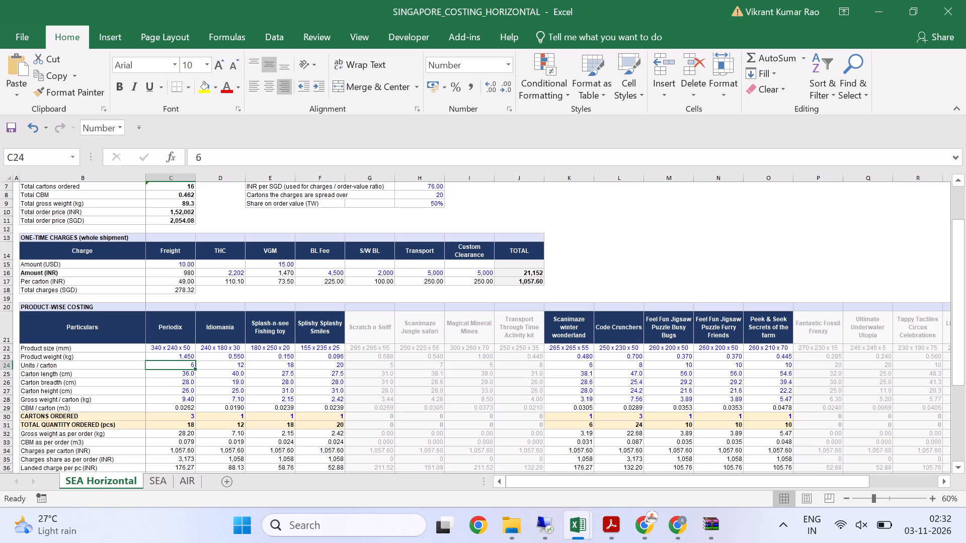
{"action": "left_click", "coordinate": [178, 375]}
{"action": "left_click", "coordinate": [177, 386]}
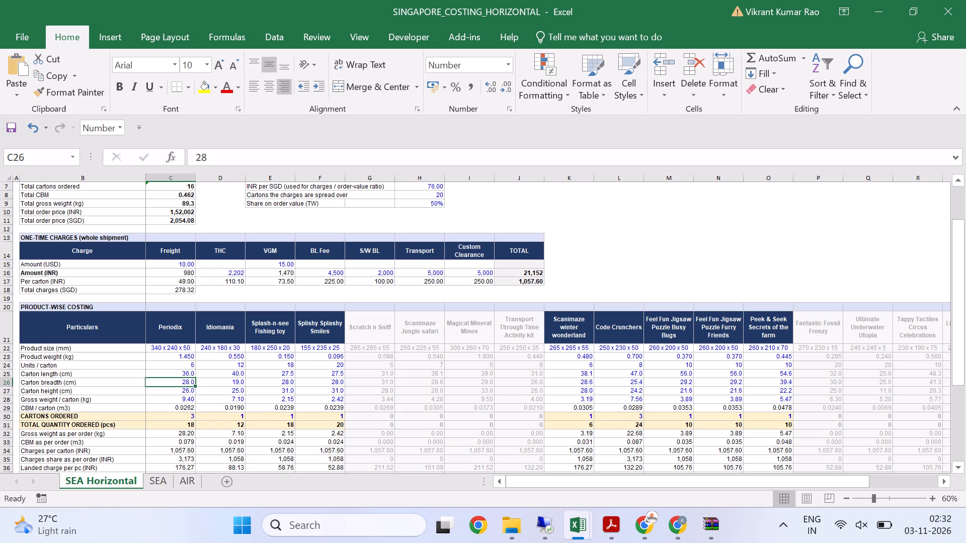
{"action": "left_click", "coordinate": [171, 393]}
{"action": "left_click_drag", "start_coordinate": [171, 372], "coordinate": [173, 381]}
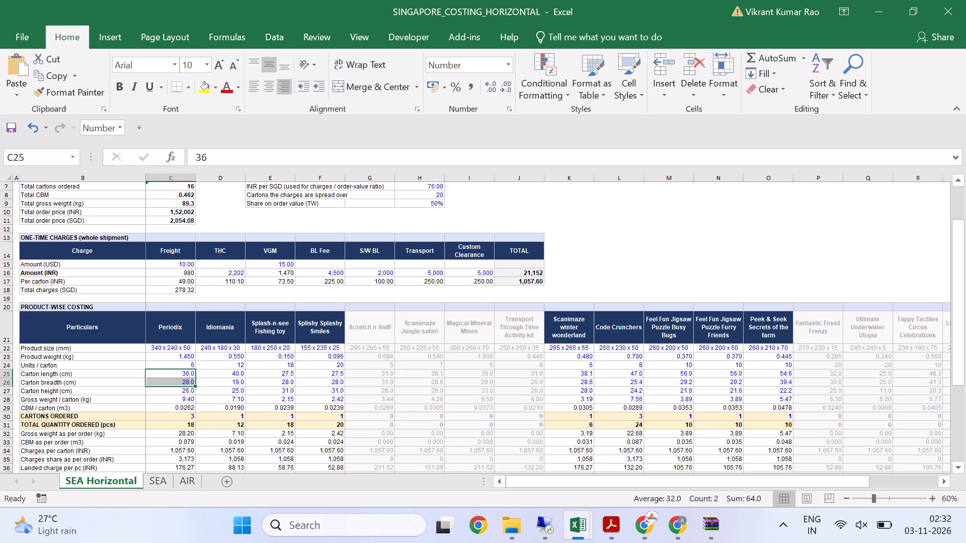
{"action": "left_click_drag", "start_coordinate": [173, 381], "coordinate": [173, 391]}
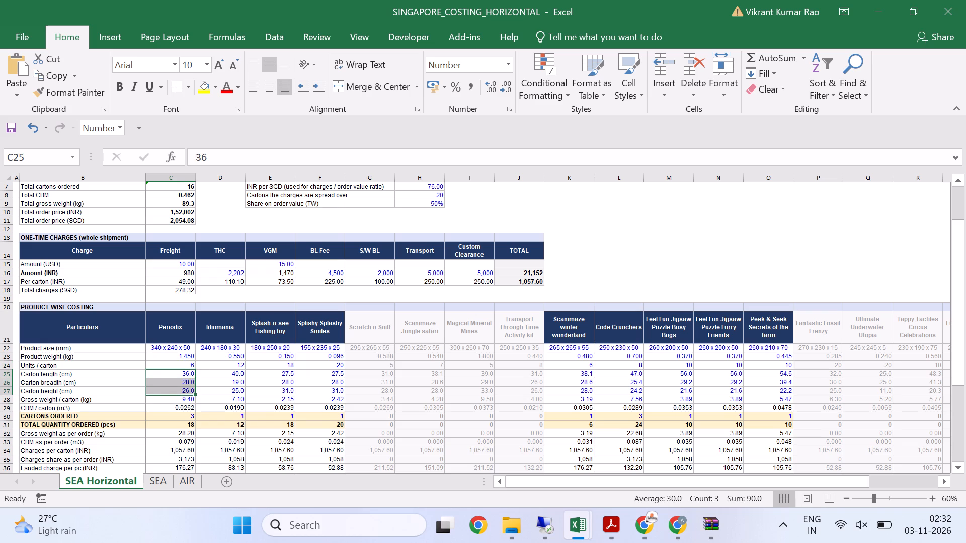
{"action": "left_click", "coordinate": [167, 401]}
{"action": "scroll", "coordinate": [176, 385], "scroll_direction": "down", "scroll_amount": 1}
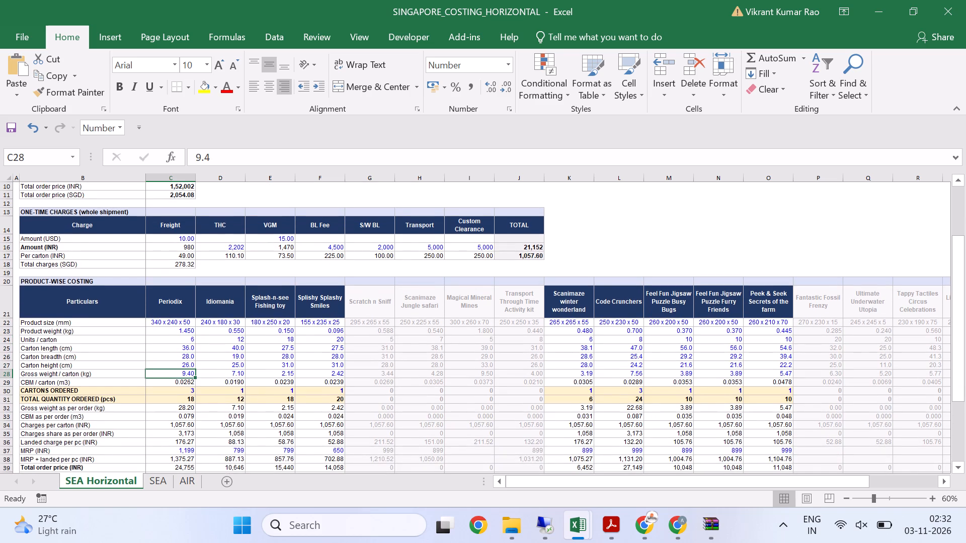
Inspect Periodix's CBM per carton, cartons ordered and total quantity ordered in C29:C31.
{"action": "left_click", "coordinate": [168, 384]}
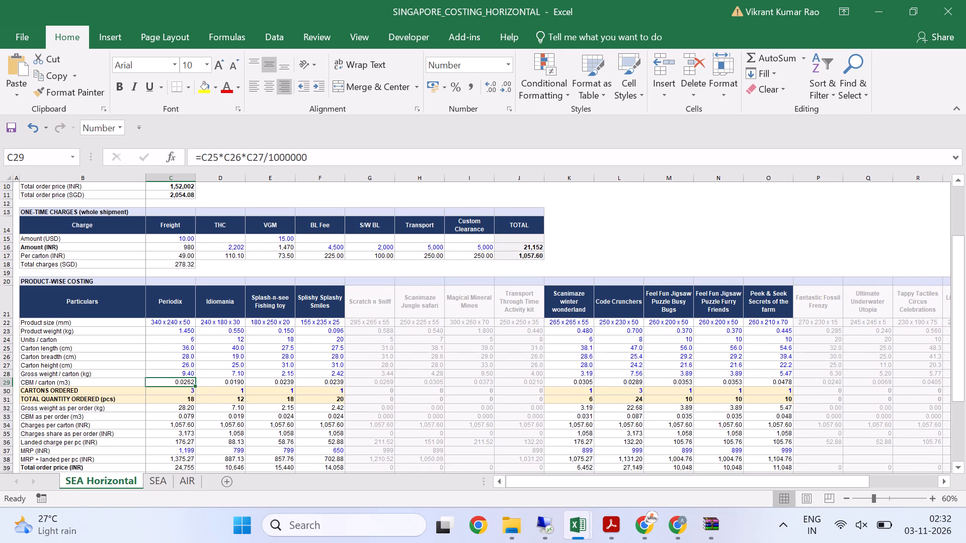
{"action": "left_click", "coordinate": [173, 391]}
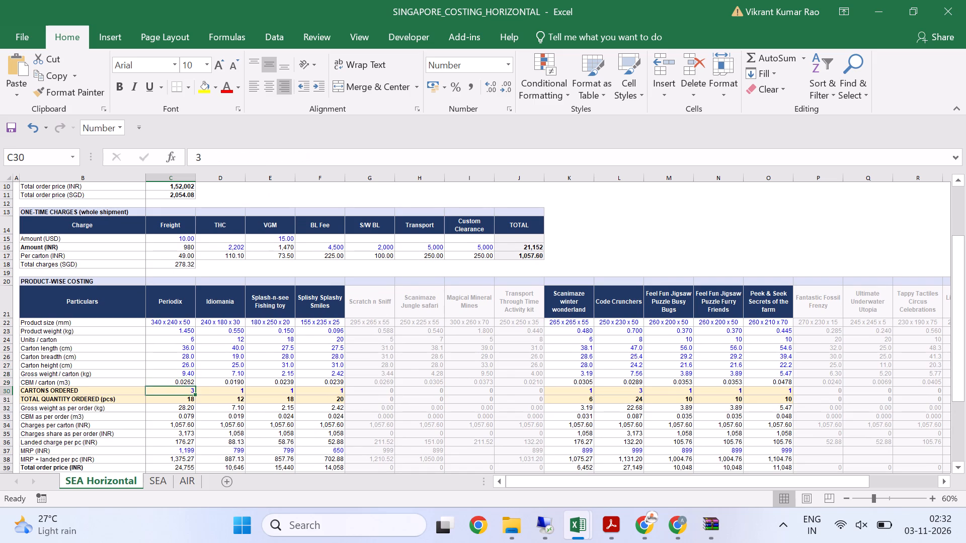
{"action": "left_click", "coordinate": [168, 403]}
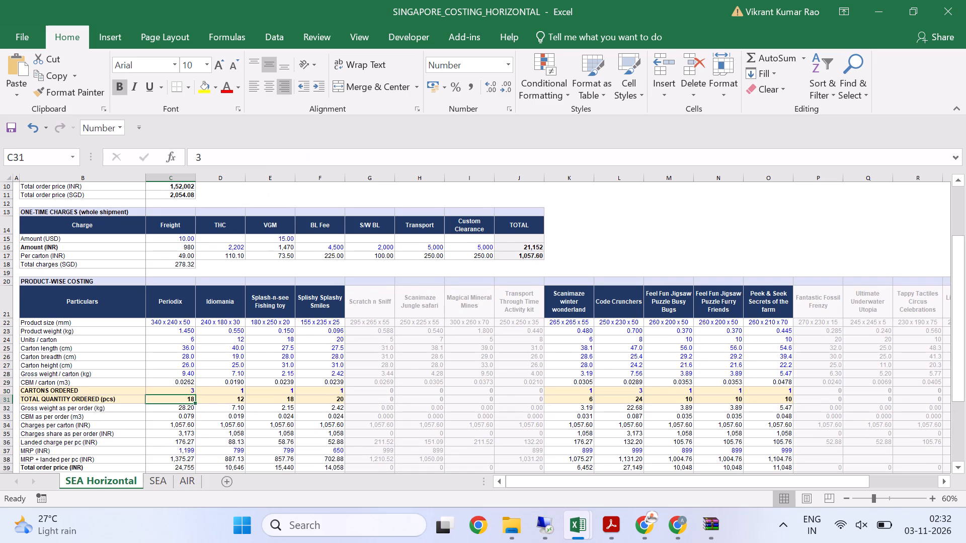
Trace the formula behind Periodix's gross weight as per order in C32 to its source cells.
{"action": "scroll", "coordinate": [252, 365], "scroll_direction": "down", "scroll_amount": 1}
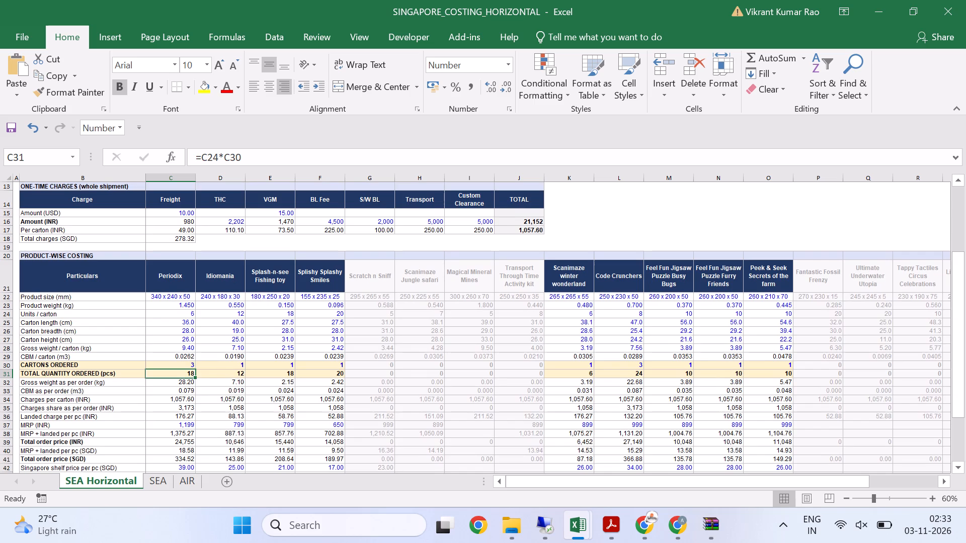
{"action": "left_click", "coordinate": [59, 384]}
{"action": "left_click", "coordinate": [174, 385]}
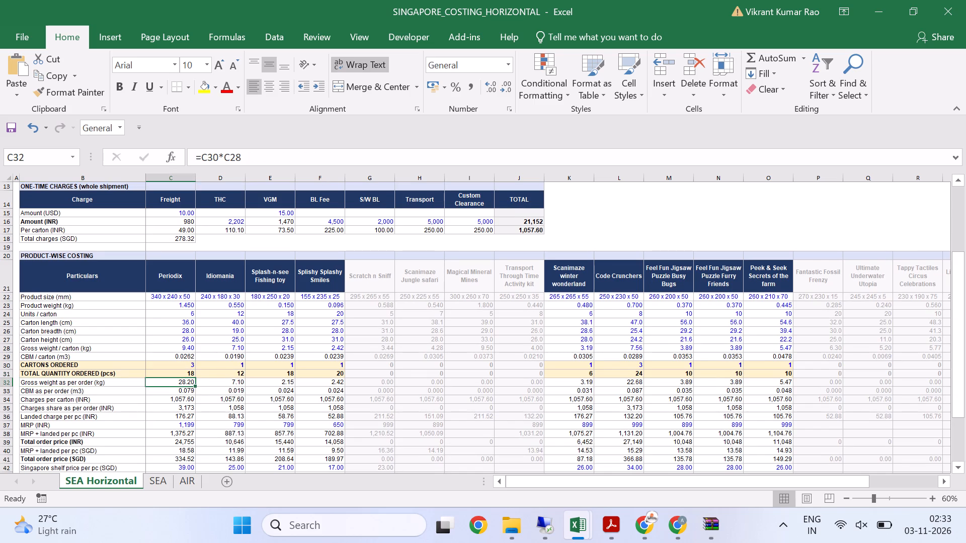
{"action": "left_click", "coordinate": [287, 150]}
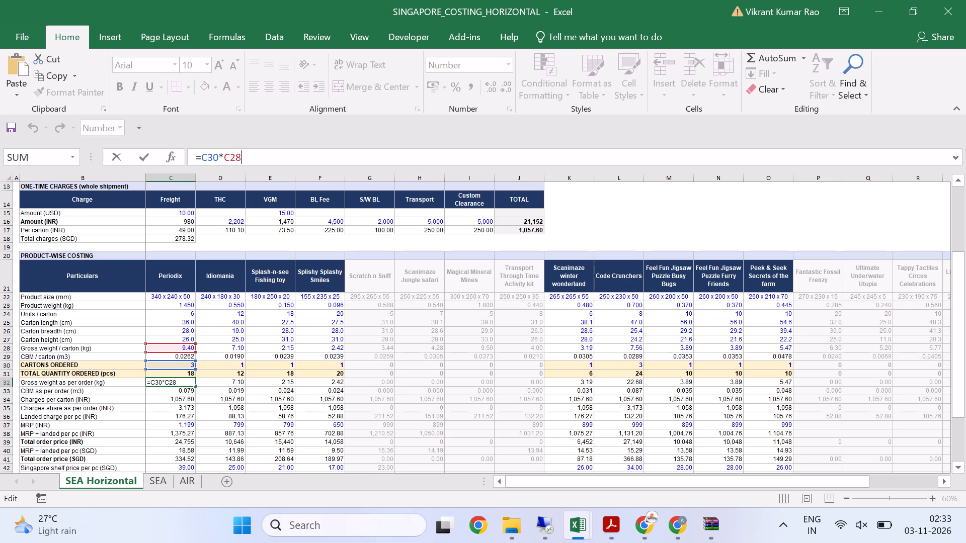
{"action": "left_click", "coordinate": [194, 416]}
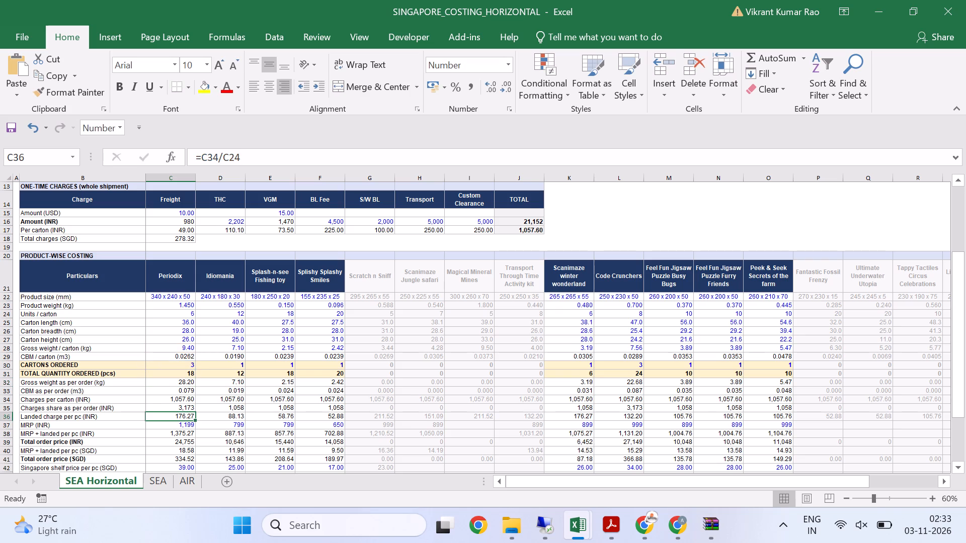
Trace the CBM as per order formula in C33, compare it with D33, and check the row through the TOTAL column.
{"action": "left_click", "coordinate": [172, 394]}
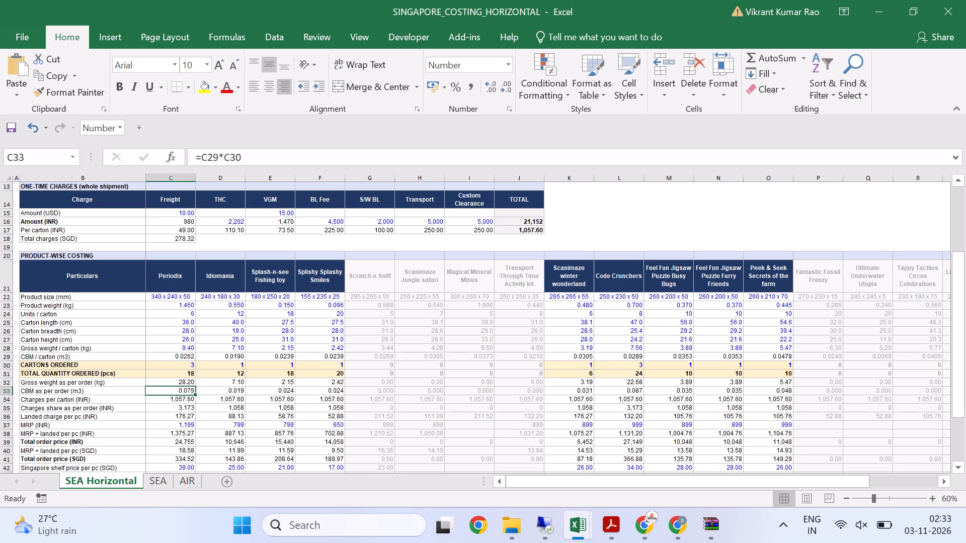
{"action": "left_click", "coordinate": [302, 160]}
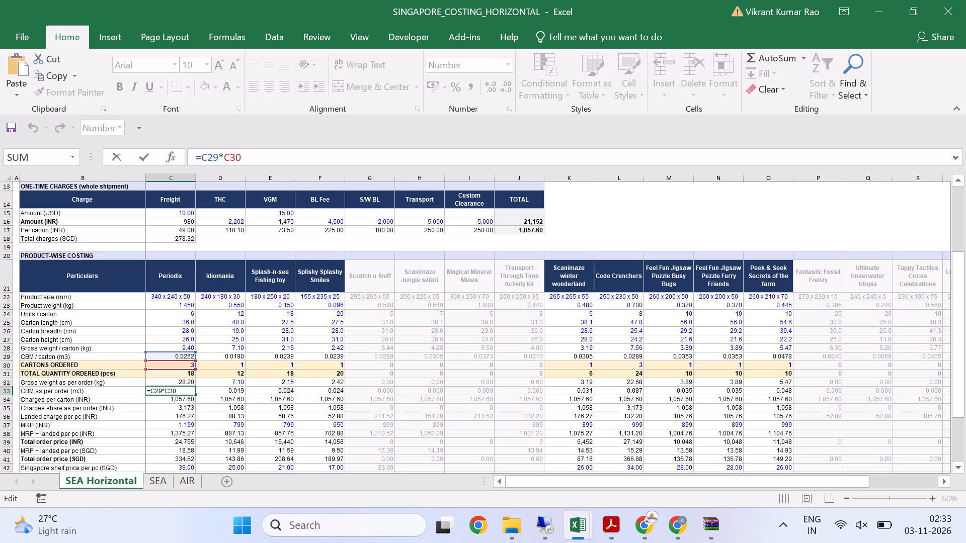
{"action": "left_click", "coordinate": [153, 369]}
{"action": "left_click", "coordinate": [223, 390]}
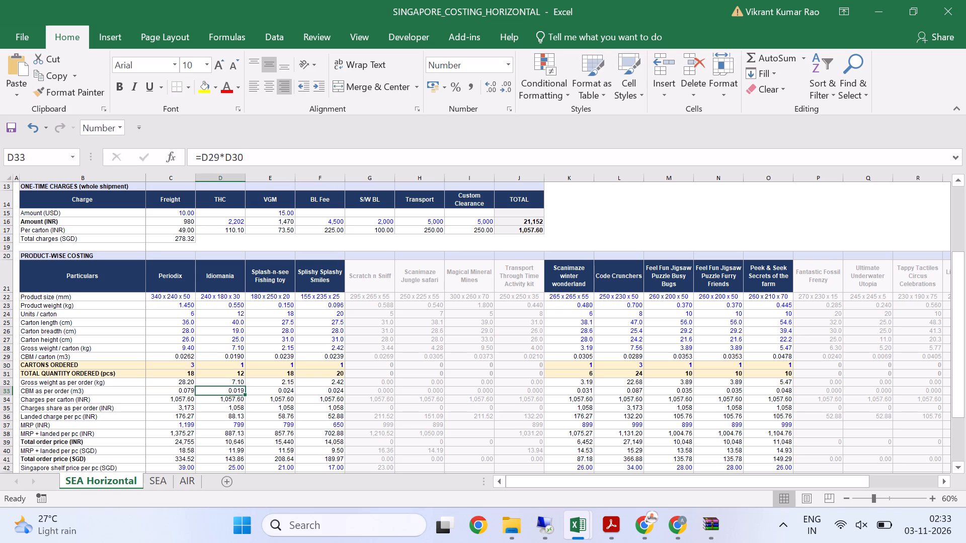
{"action": "left_click", "coordinate": [169, 389]}
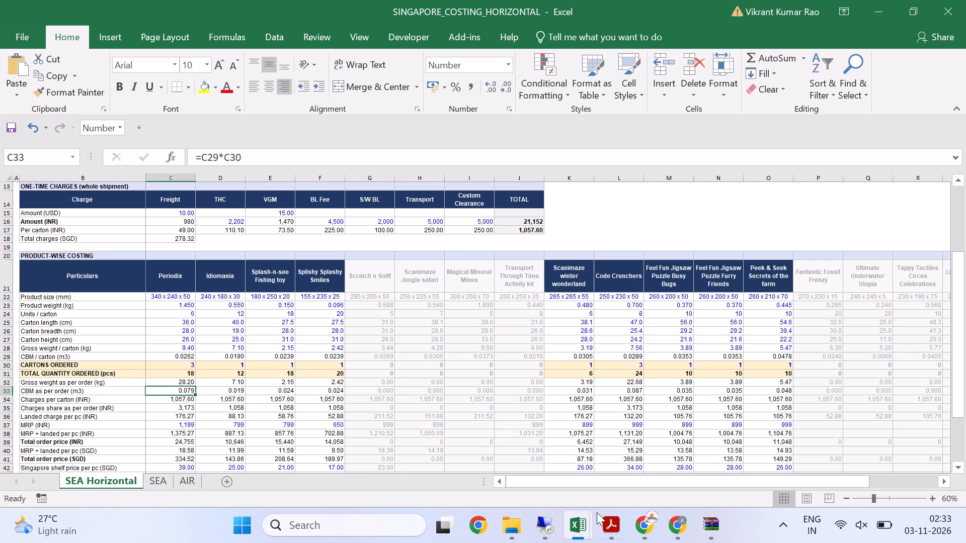
{"action": "left_click_drag", "start_coordinate": [583, 480], "coordinate": [675, 478]}
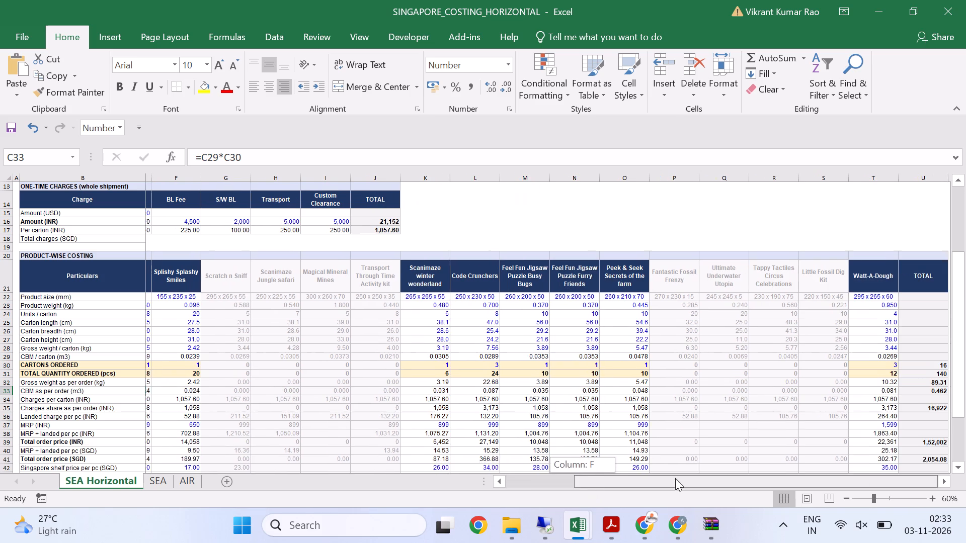
{"action": "left_click_drag", "start_coordinate": [675, 478], "coordinate": [708, 478]}
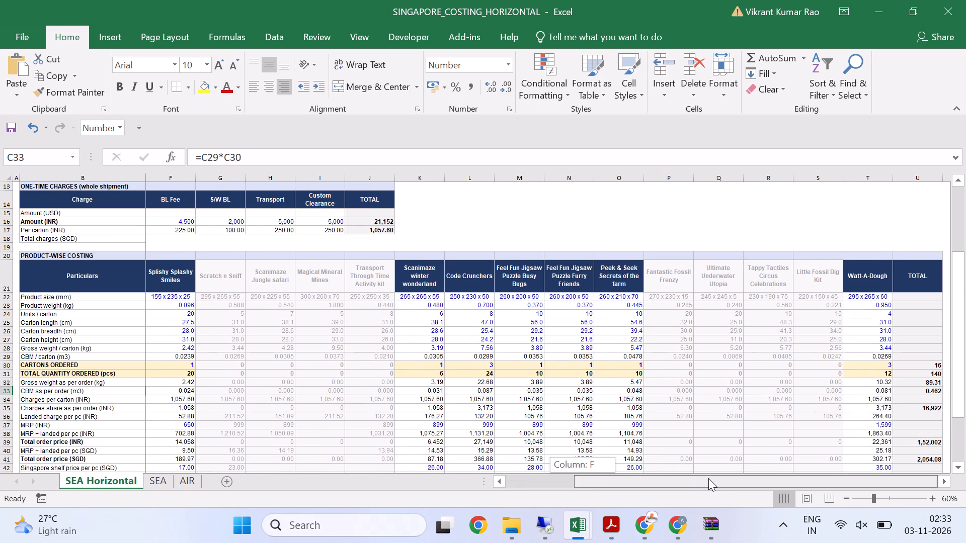
{"action": "left_click_drag", "start_coordinate": [708, 478], "coordinate": [516, 477]}
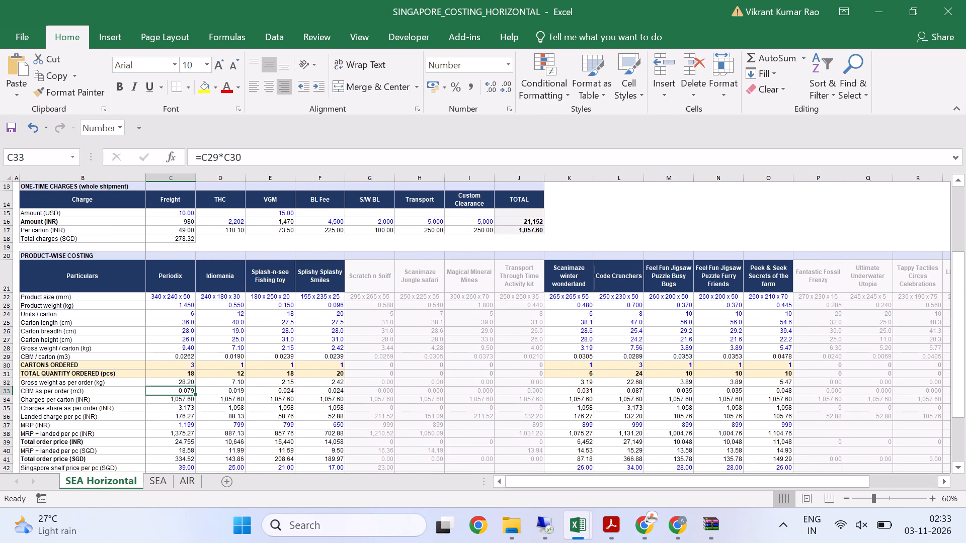
Inspect Periodix's charges share as per order (C35) and charges per carton (C34).
{"action": "scroll", "coordinate": [198, 371], "scroll_direction": "up", "scroll_amount": 1}
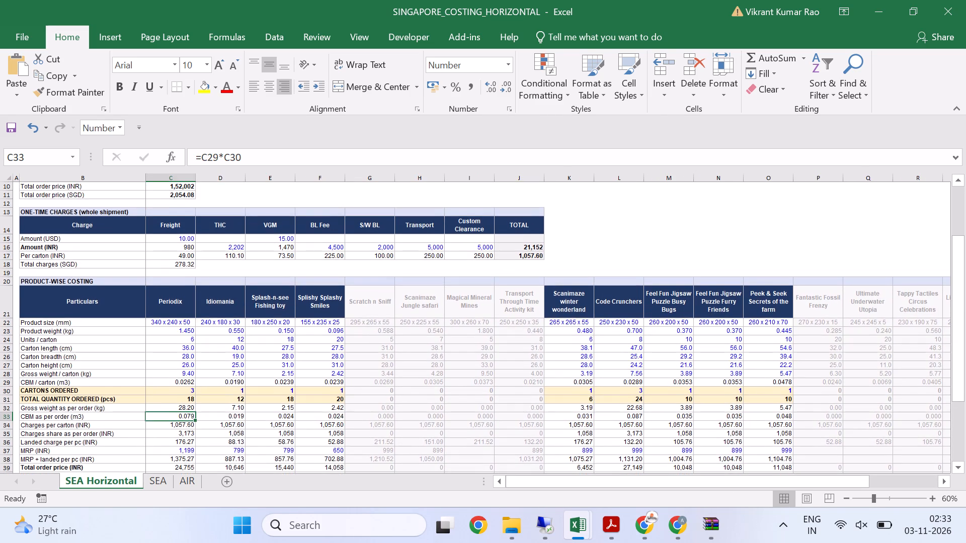
{"action": "scroll", "coordinate": [198, 371], "scroll_direction": "up", "scroll_amount": 1}
{"action": "scroll", "coordinate": [198, 371], "scroll_direction": "down", "scroll_amount": 2}
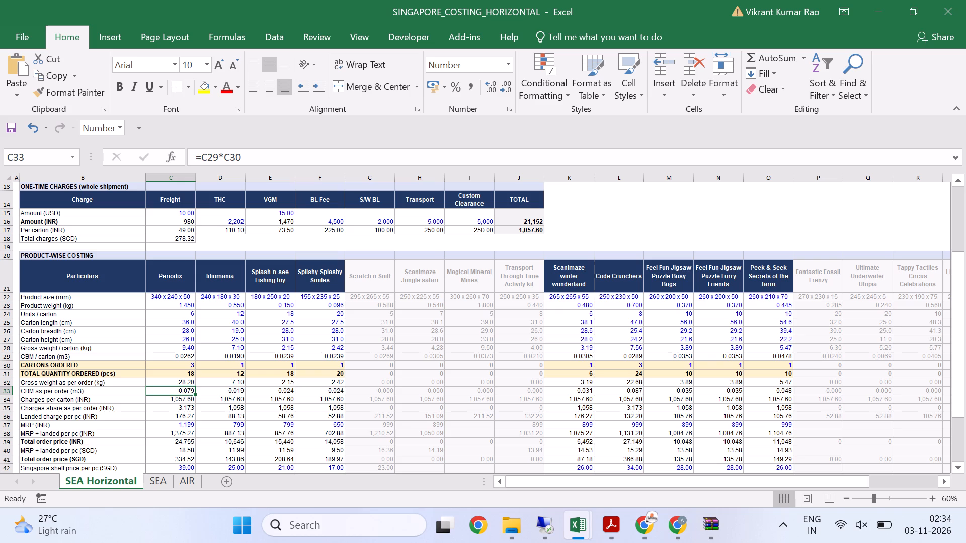
{"action": "left_click", "coordinate": [173, 405]}
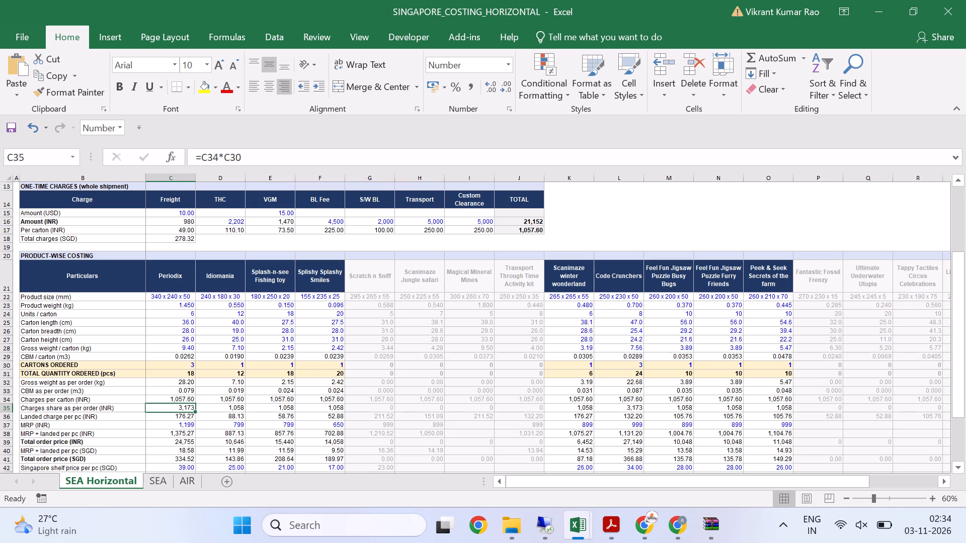
{"action": "key", "text": "Up"}
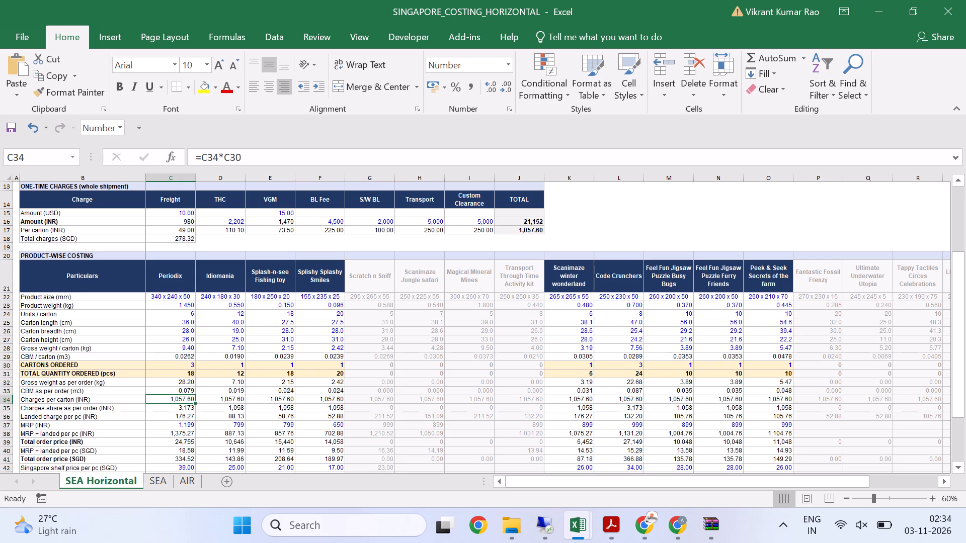
Check the cartons ordered in row 30 product by product, from Periodix through the TOTAL column.
{"action": "left_click", "coordinate": [172, 369]}
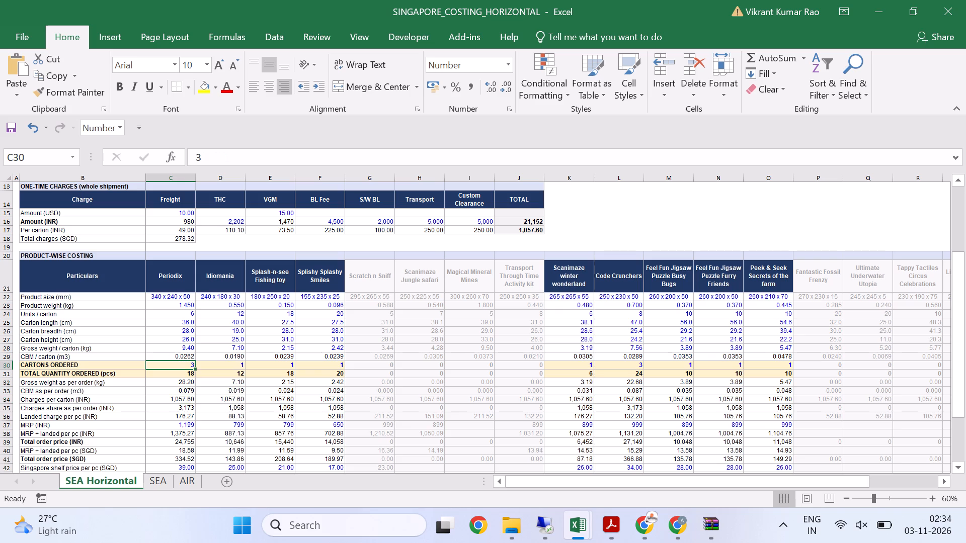
{"action": "left_click", "coordinate": [227, 369]}
{"action": "left_click", "coordinate": [277, 367]}
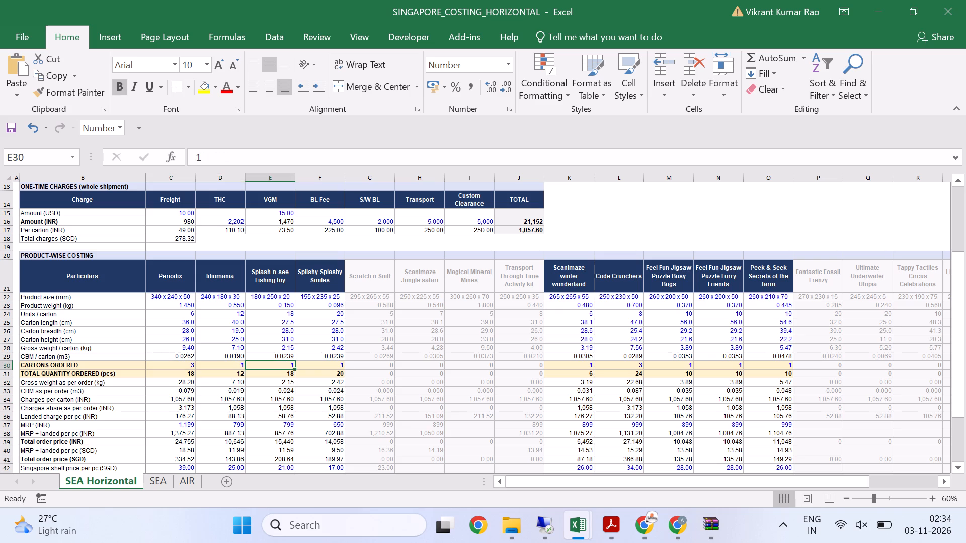
{"action": "left_click", "coordinate": [327, 367]}
{"action": "left_click_drag", "start_coordinate": [541, 484], "coordinate": [733, 477]}
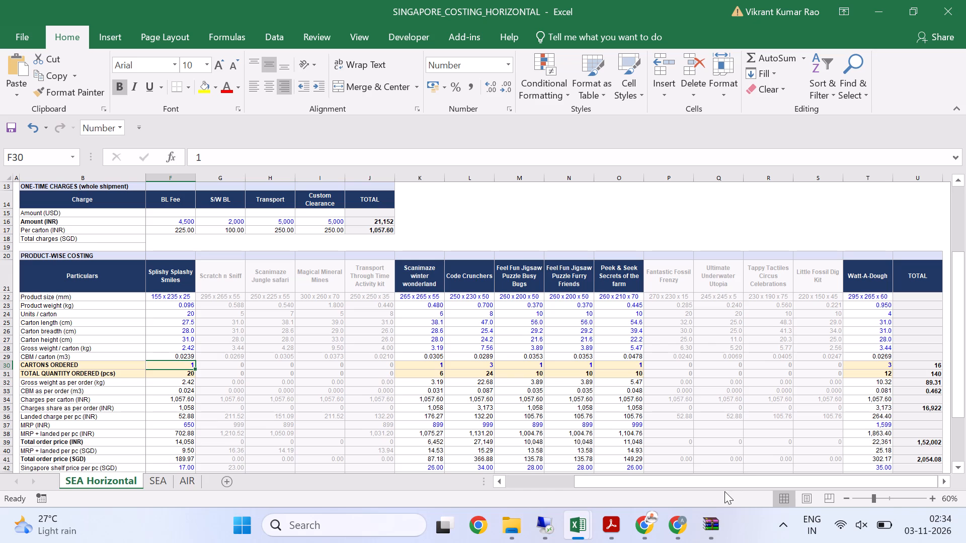
{"action": "left_click_drag", "start_coordinate": [725, 480], "coordinate": [514, 488]}
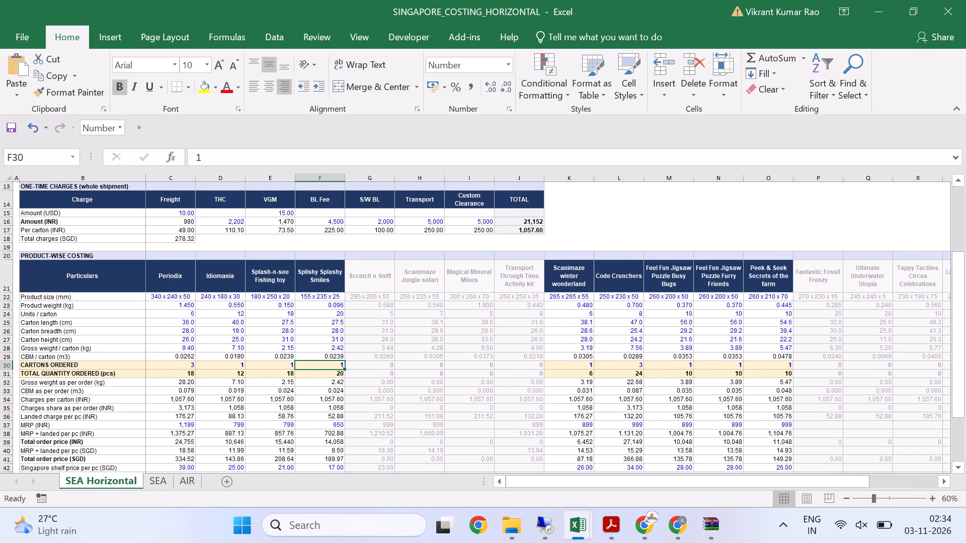
Trace the formula for the total one-time charge per carton in J17 to its source cells, up to the assumptions block.
{"action": "left_click", "coordinate": [529, 233]}
{"action": "left_click", "coordinate": [331, 160]}
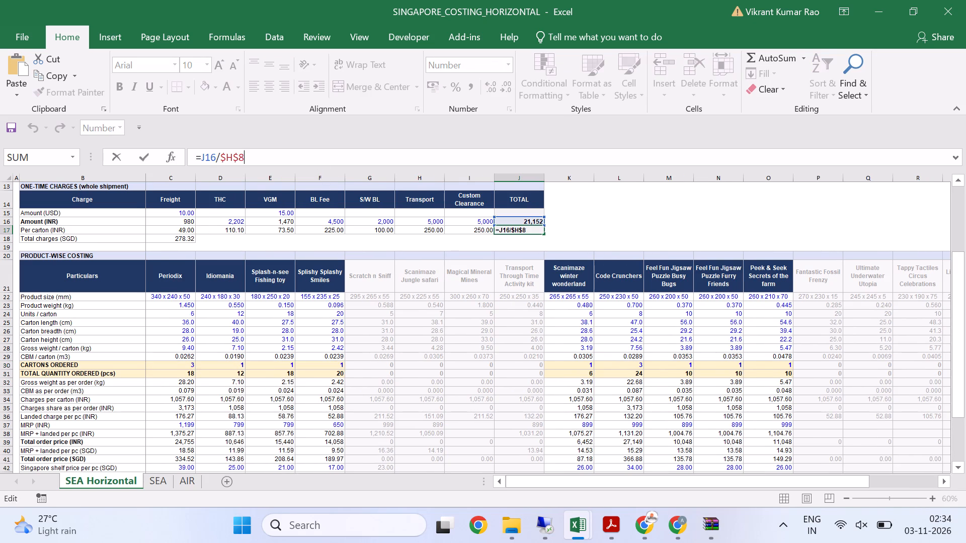
{"action": "scroll", "coordinate": [579, 226], "scroll_direction": "up", "scroll_amount": 2}
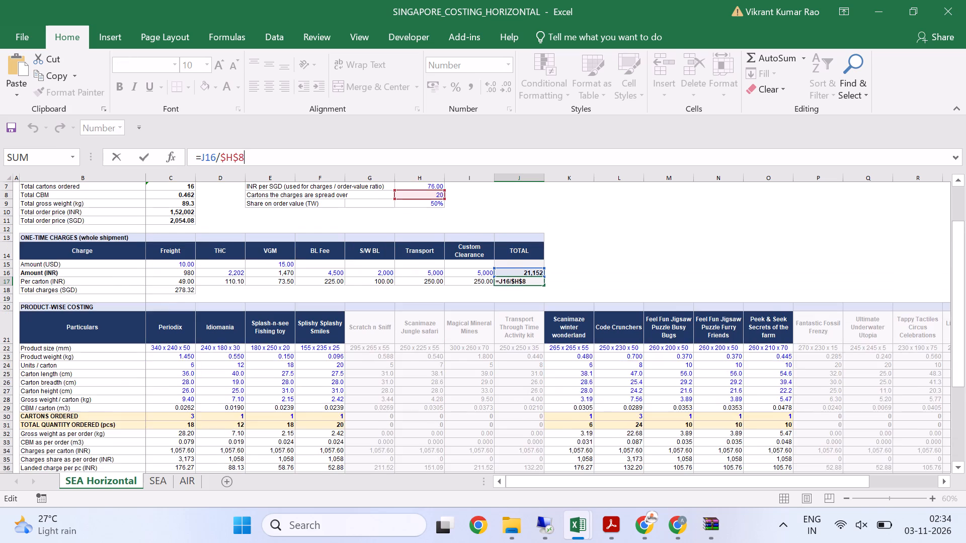
{"action": "scroll", "coordinate": [579, 226], "scroll_direction": "up", "scroll_amount": 2}
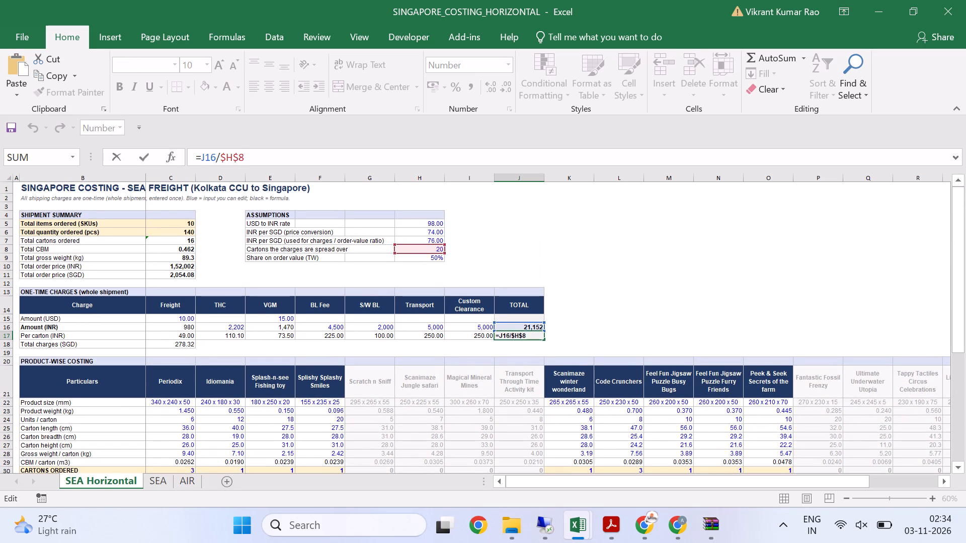
{"action": "left_click", "coordinate": [547, 240]}
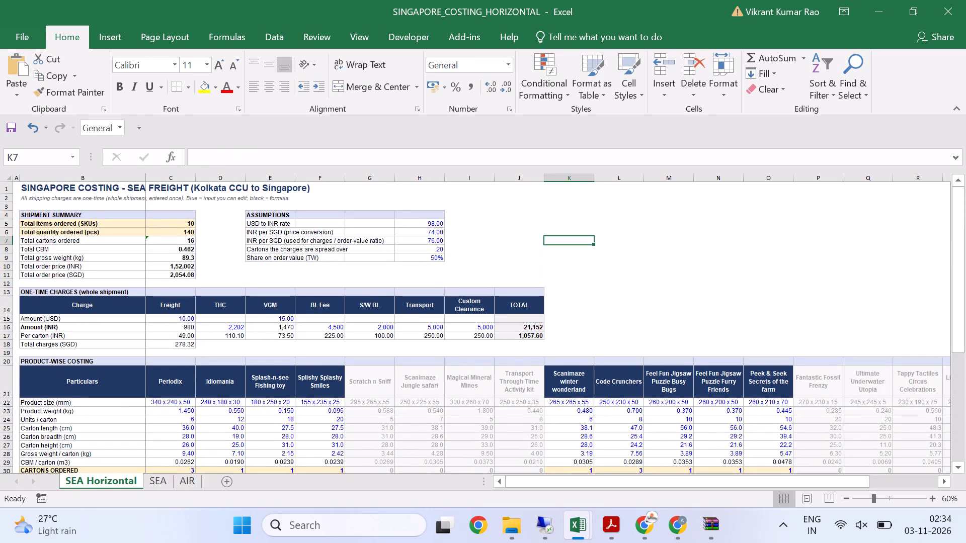
Trace the formula behind Periodix's charges share as per order in C35 to its source cells.
{"action": "scroll", "coordinate": [379, 265], "scroll_direction": "down", "scroll_amount": 4}
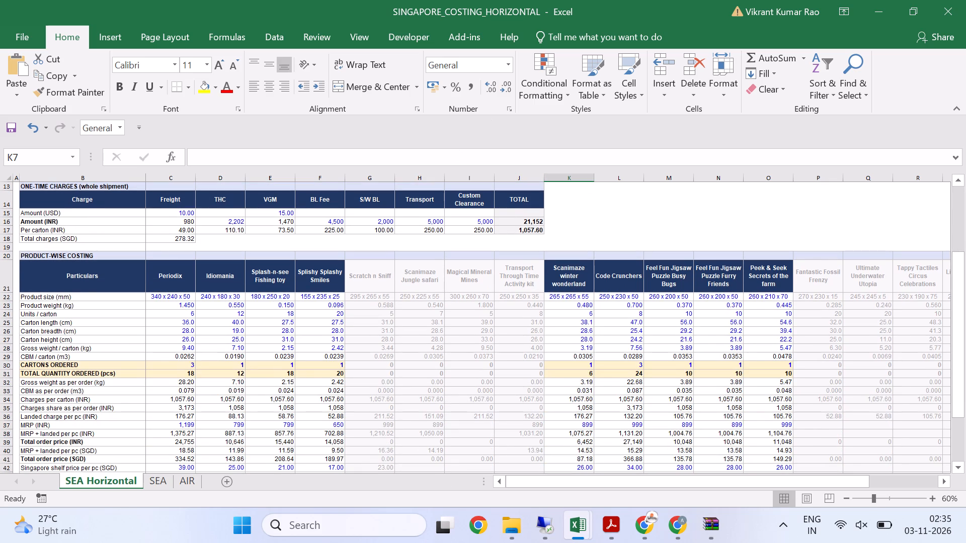
{"action": "left_click", "coordinate": [153, 409]}
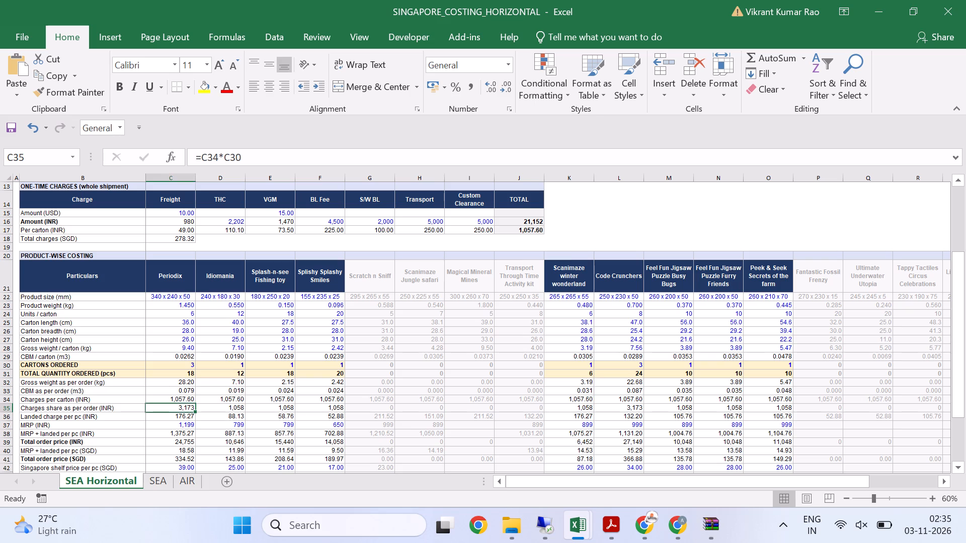
{"action": "left_click", "coordinate": [304, 159]}
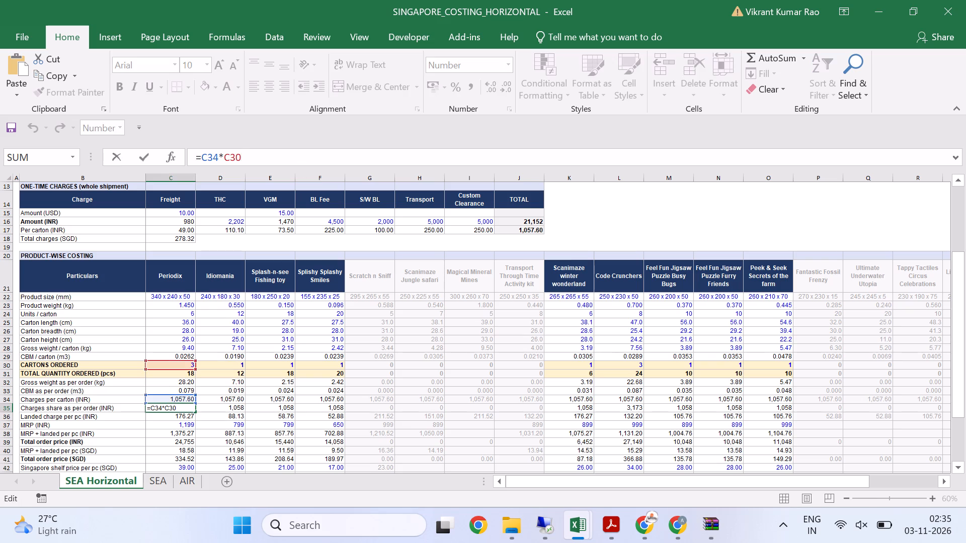
{"action": "left_click", "coordinate": [584, 227]}
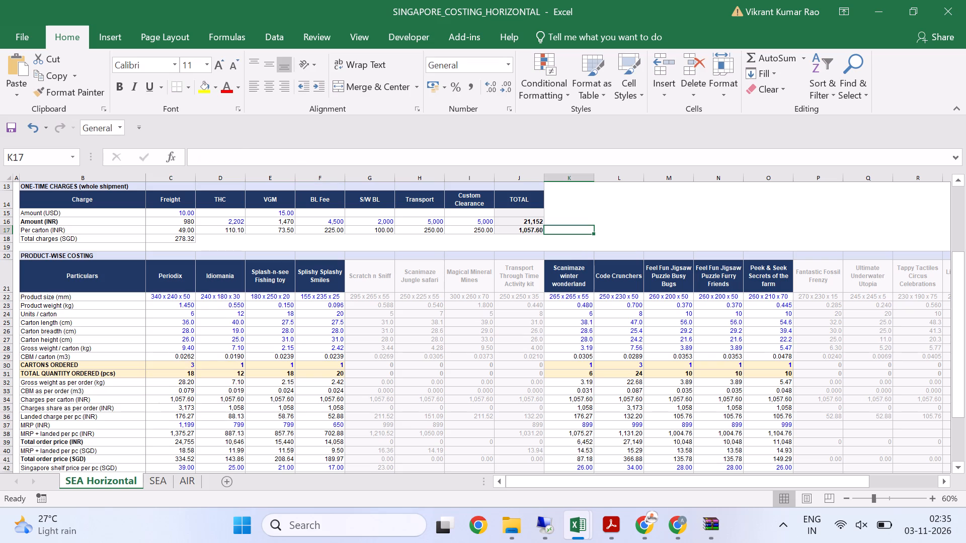
Trace Periodix's landed charge per piece formula in C36 to its source cells, leaving it on Idiomania's charges share in D35.
{"action": "scroll", "coordinate": [252, 375], "scroll_direction": "down", "scroll_amount": 1}
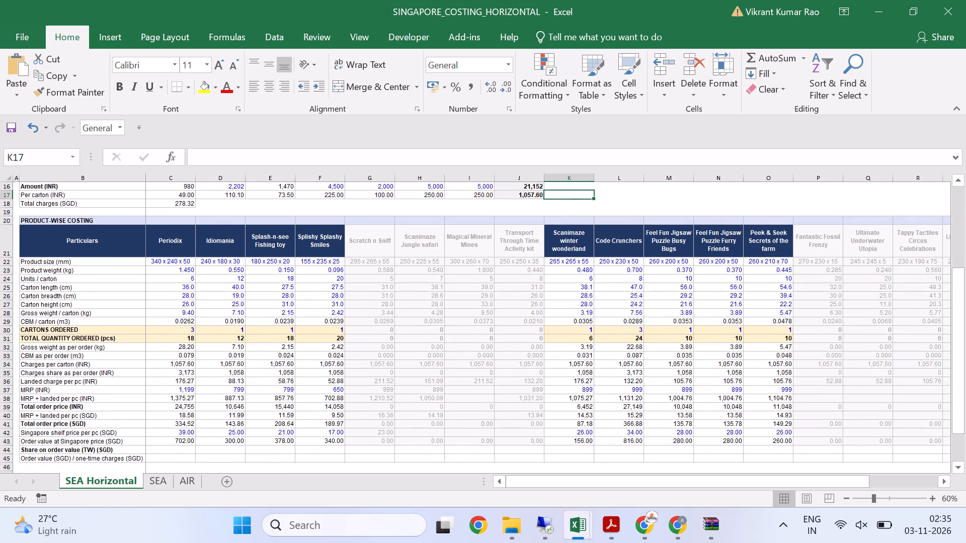
{"action": "left_click", "coordinate": [162, 382]}
{"action": "left_click", "coordinate": [294, 160]}
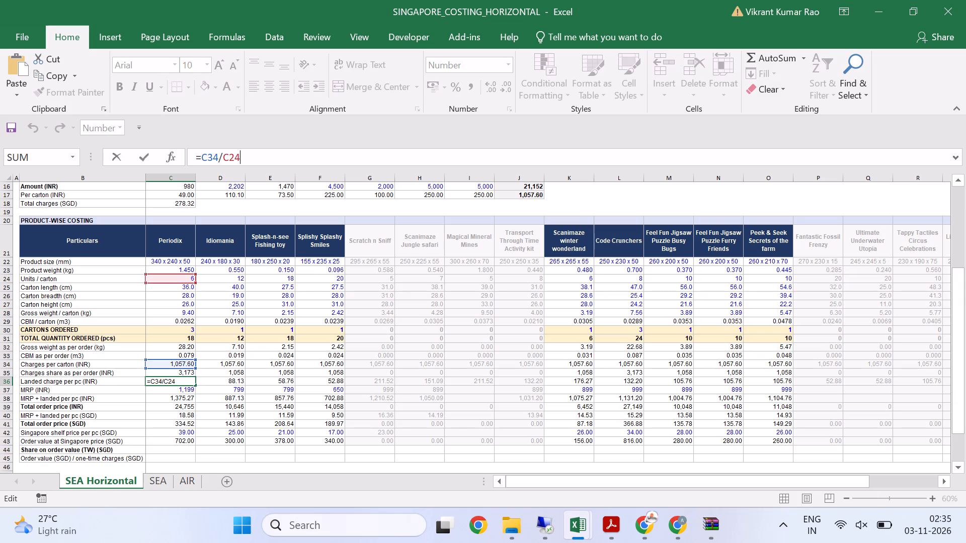
{"action": "left_click", "coordinate": [219, 373]}
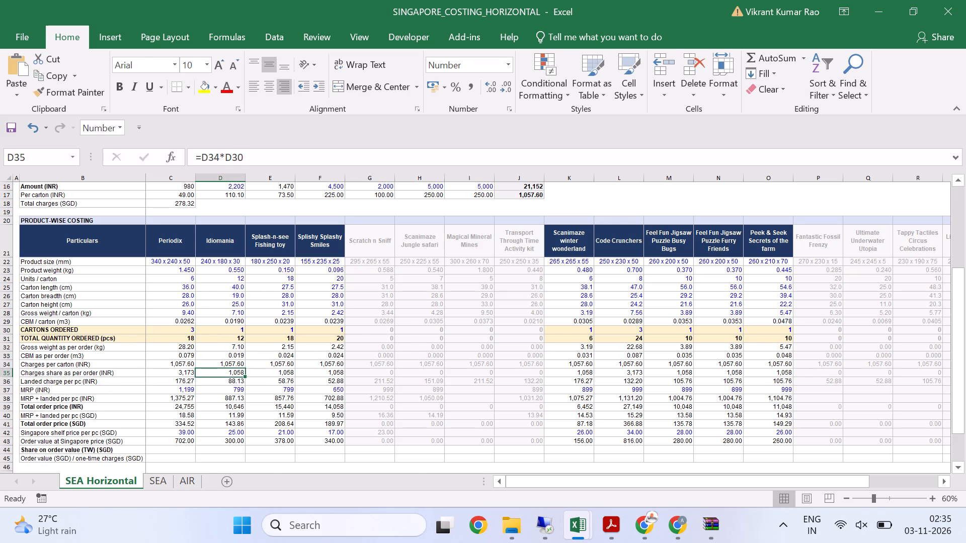
Switch to the original SINGAPORE COSTING SEA AND AIR workbook and review the SEA sheet's charges, carton rate and order price columns.
{"action": "key", "text": "alt+Tab"}
{"action": "scroll", "coordinate": [466, 359], "scroll_direction": "down", "scroll_amount": 2}
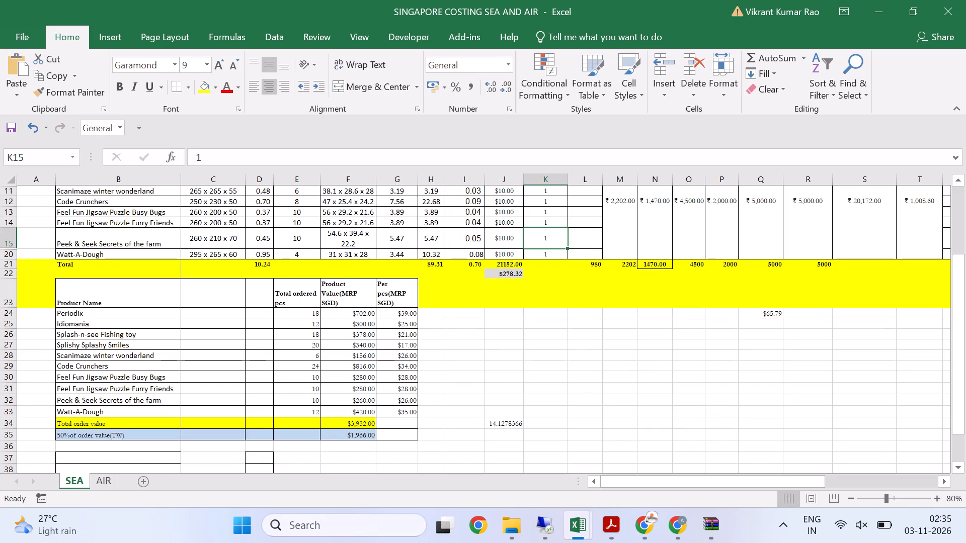
{"action": "left_click_drag", "start_coordinate": [616, 481], "coordinate": [759, 478]}
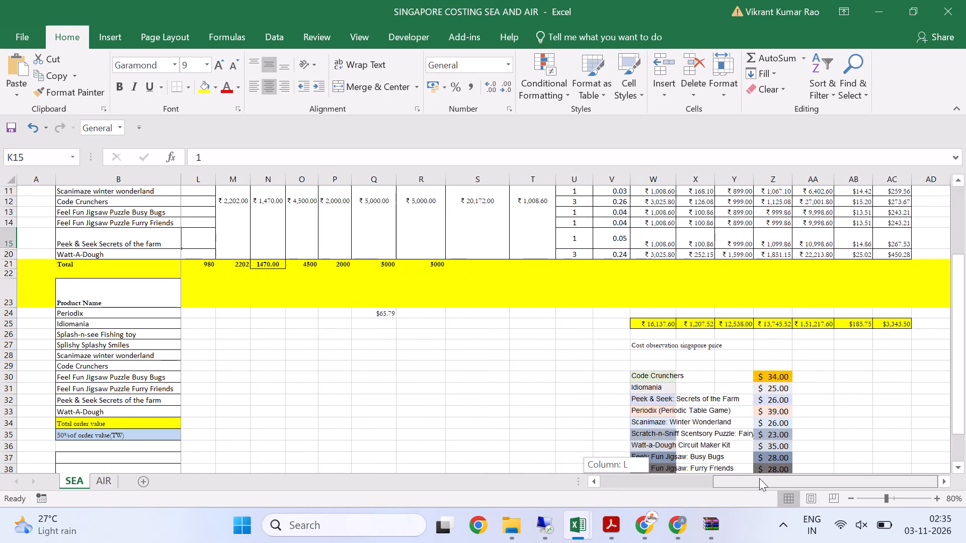
{"action": "left_click_drag", "start_coordinate": [759, 478], "coordinate": [792, 471]}
{"action": "scroll", "coordinate": [799, 381], "scroll_direction": "up", "scroll_amount": 4}
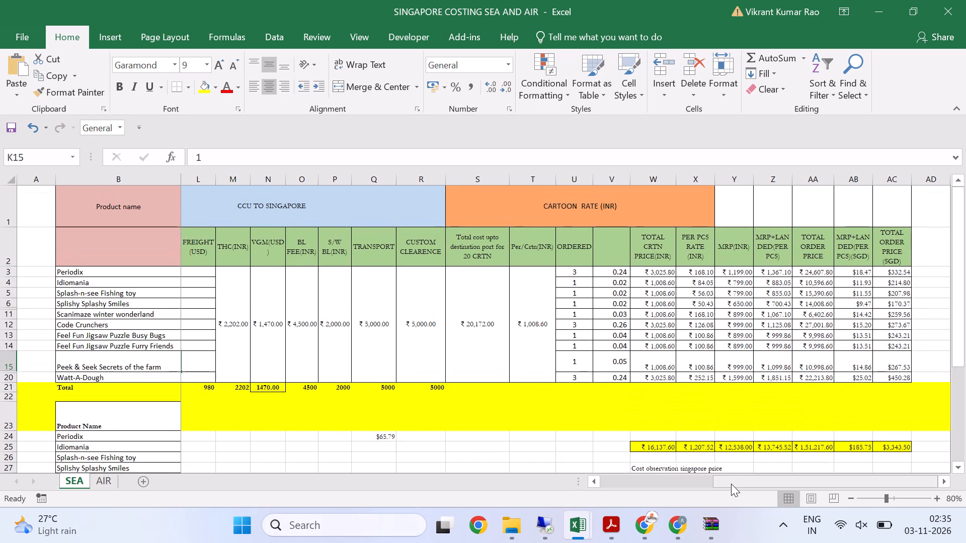
{"action": "left_click_drag", "start_coordinate": [731, 484], "coordinate": [503, 495]}
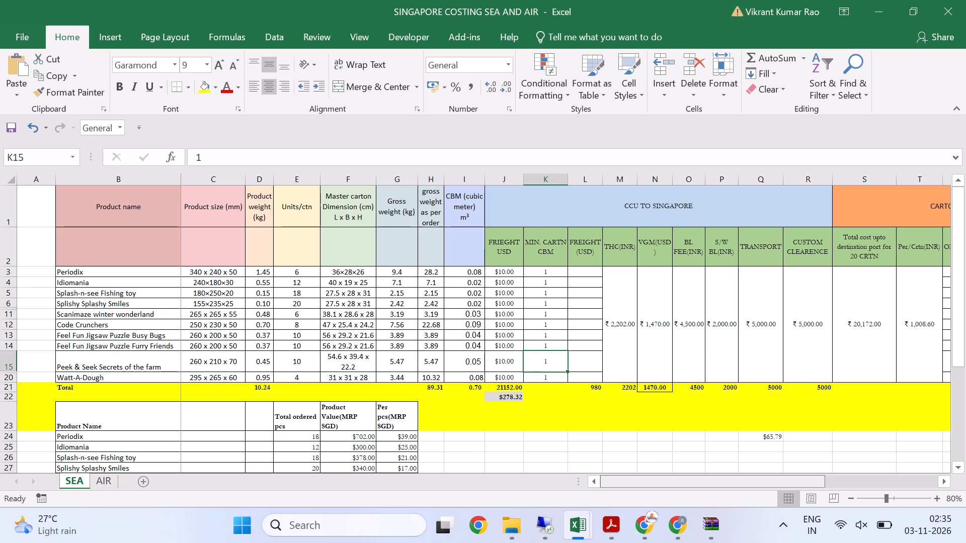
Return to SINGAPORE_COSTING_HORIZONTAL and recheck the charges share as per order row 35, tracing the formula in C35.
{"action": "key", "text": "alt+Tab"}
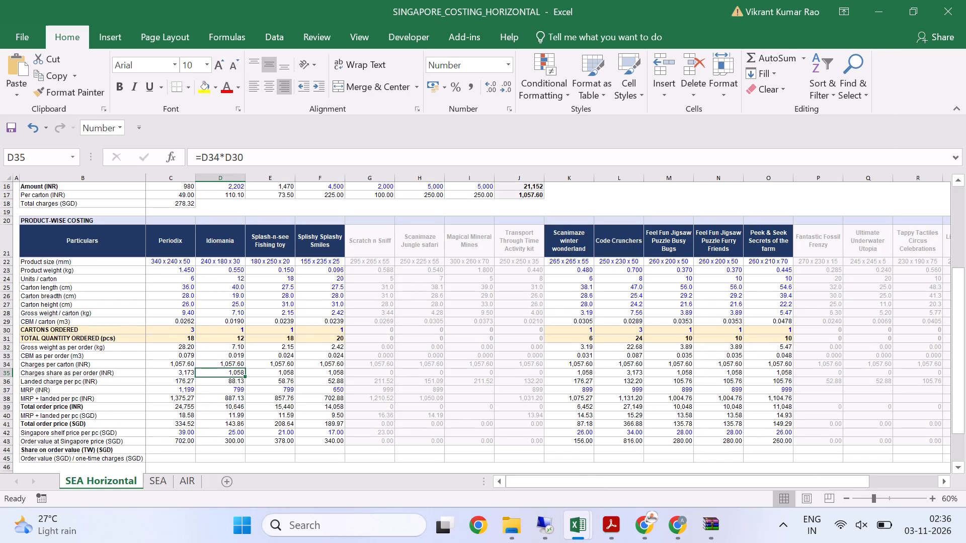
{"action": "left_click", "coordinate": [180, 377]}
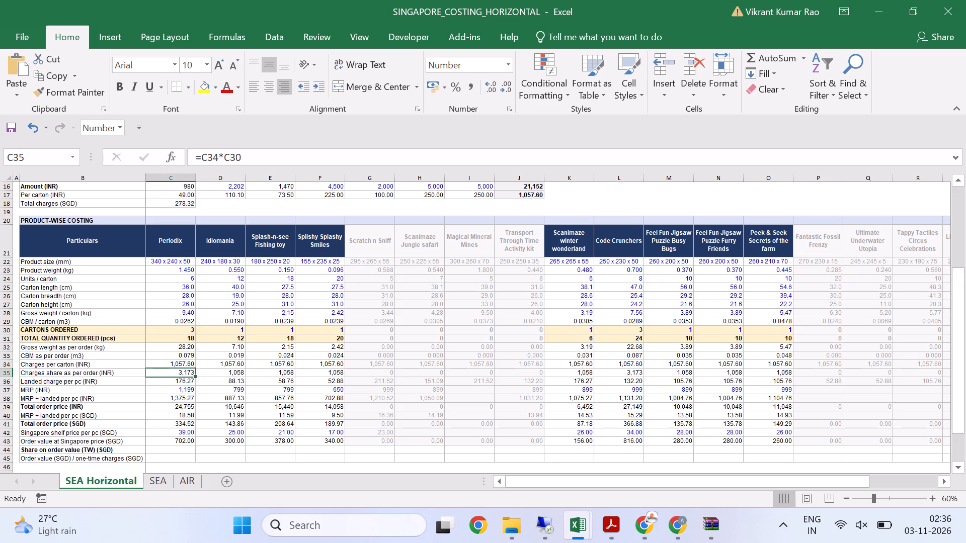
{"action": "left_click", "coordinate": [9, 374]}
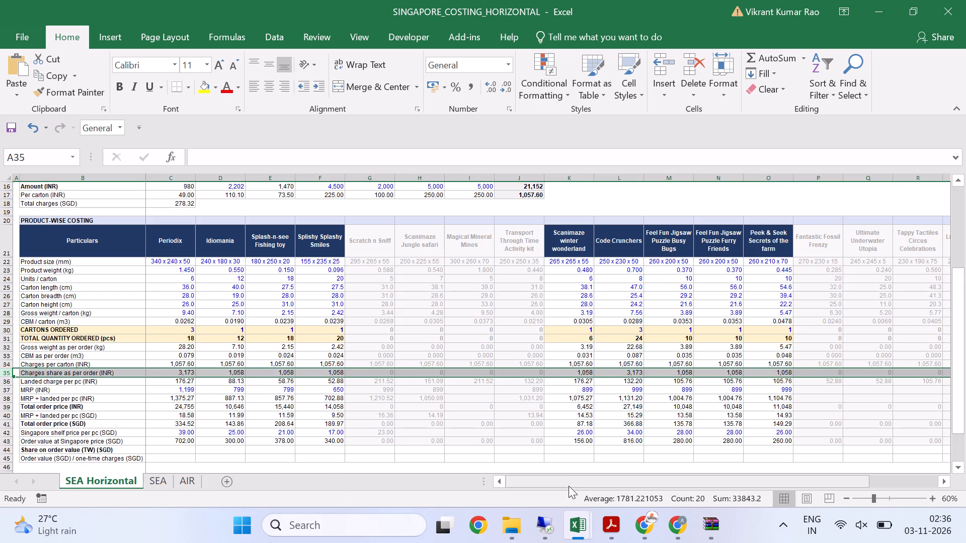
{"action": "left_click_drag", "start_coordinate": [568, 480], "coordinate": [481, 484]}
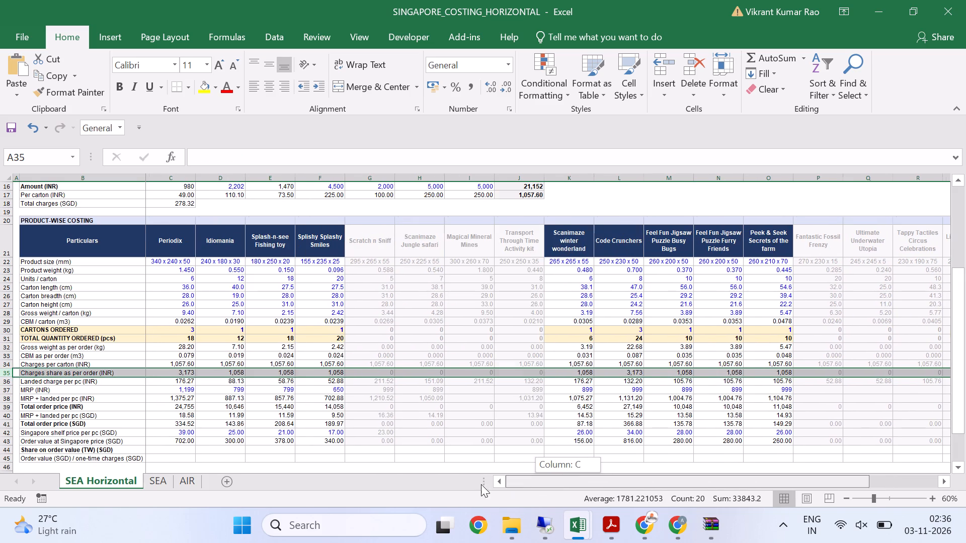
{"action": "left_click_drag", "start_coordinate": [481, 484], "coordinate": [458, 482]}
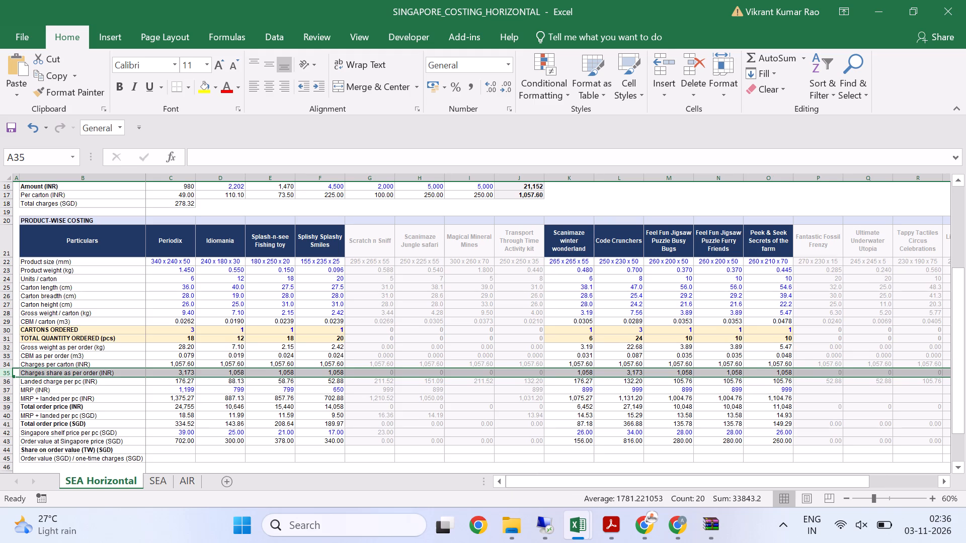
{"action": "scroll", "coordinate": [382, 432], "scroll_direction": "up", "scroll_amount": 1}
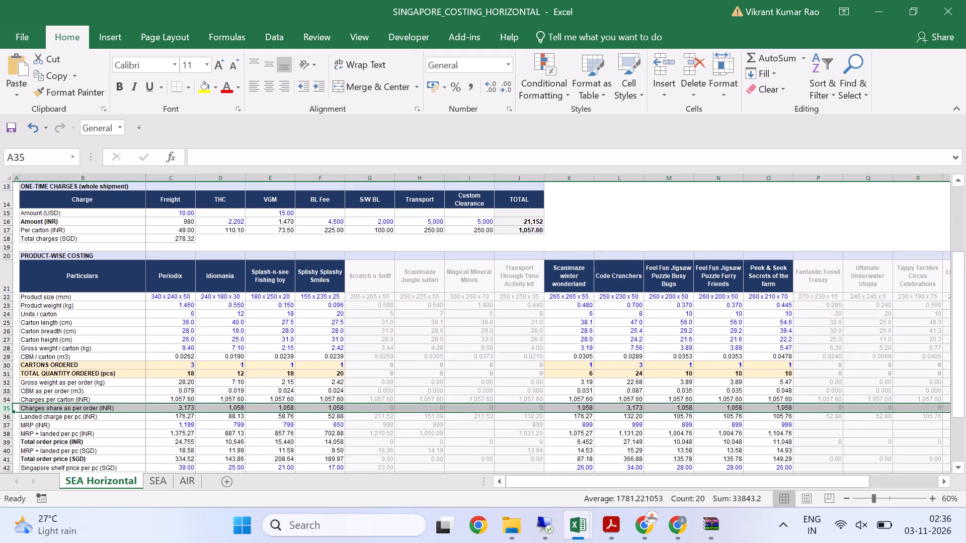
{"action": "left_click", "coordinate": [173, 409]}
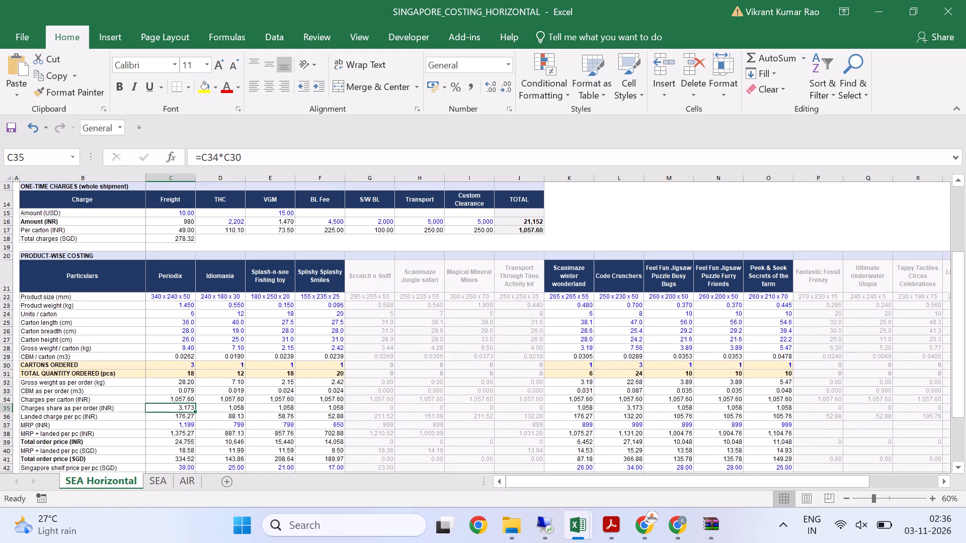
{"action": "left_click", "coordinate": [336, 154]}
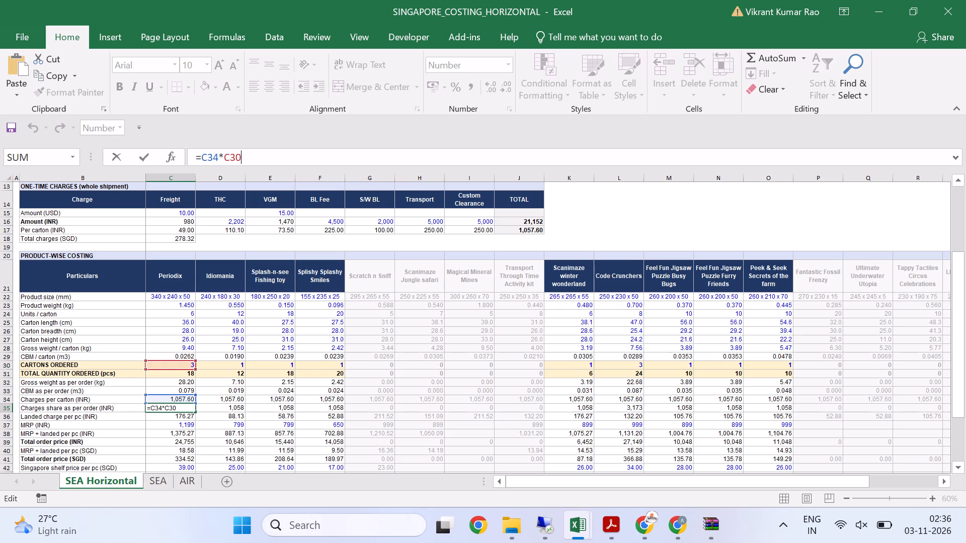
{"action": "left_click", "coordinate": [226, 391]}
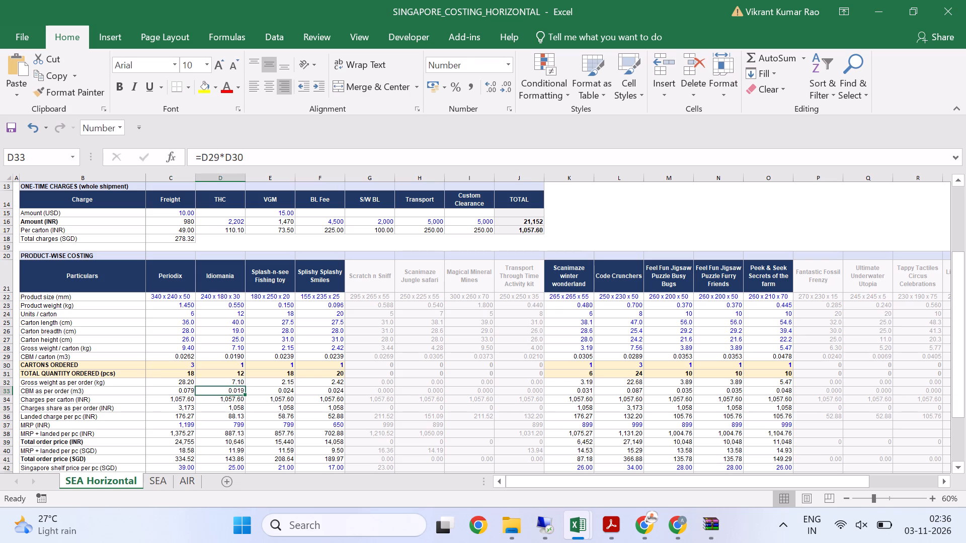
Inspect Periodix's MRP in C37 and its MRP + landed per pc (INR) formula in C38.
{"action": "left_click", "coordinate": [171, 425]}
{"action": "scroll", "coordinate": [219, 428], "scroll_direction": "down", "scroll_amount": 1}
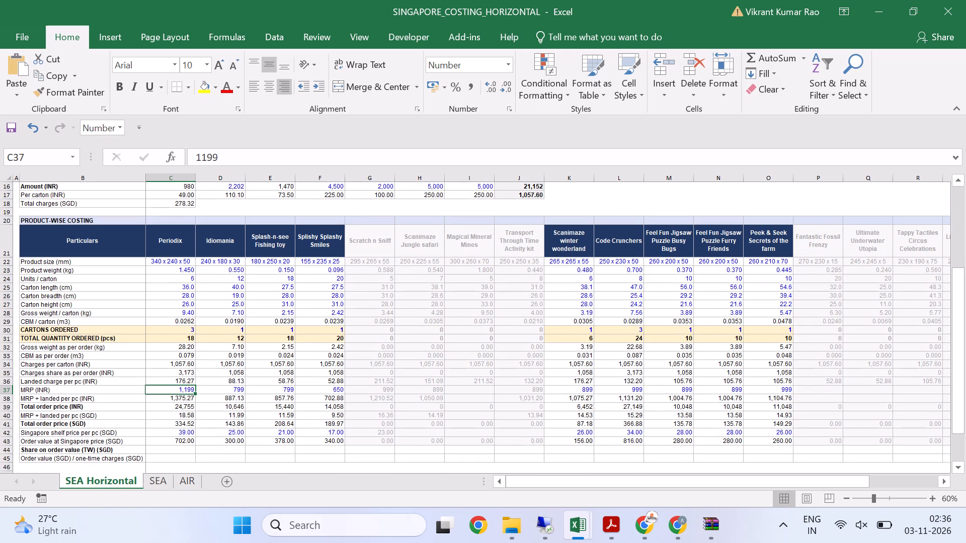
{"action": "left_click", "coordinate": [164, 399]}
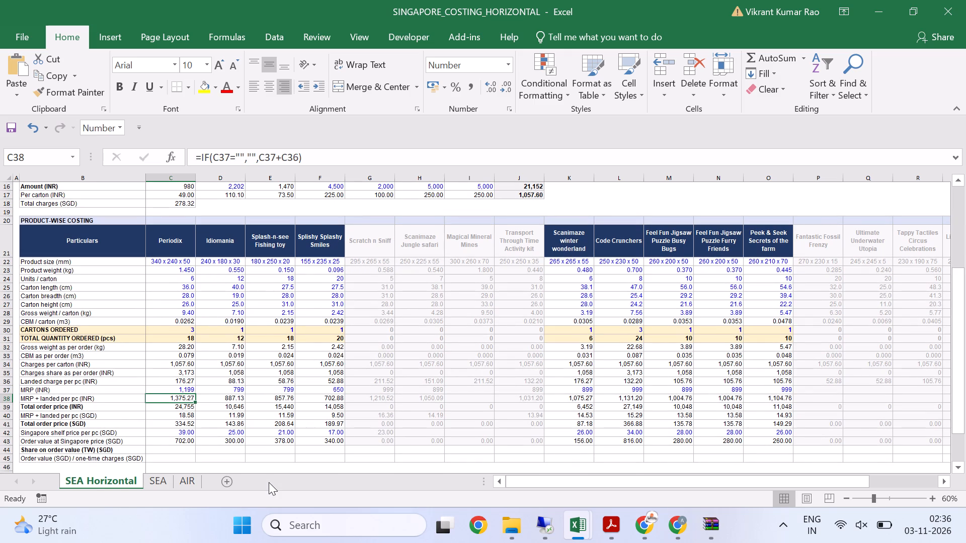
On the workbook's SEA sheet, trace Periodix's product value formula in F24 to its source cells, including the Singapore price in Z33.
{"action": "left_click", "coordinate": [156, 476]}
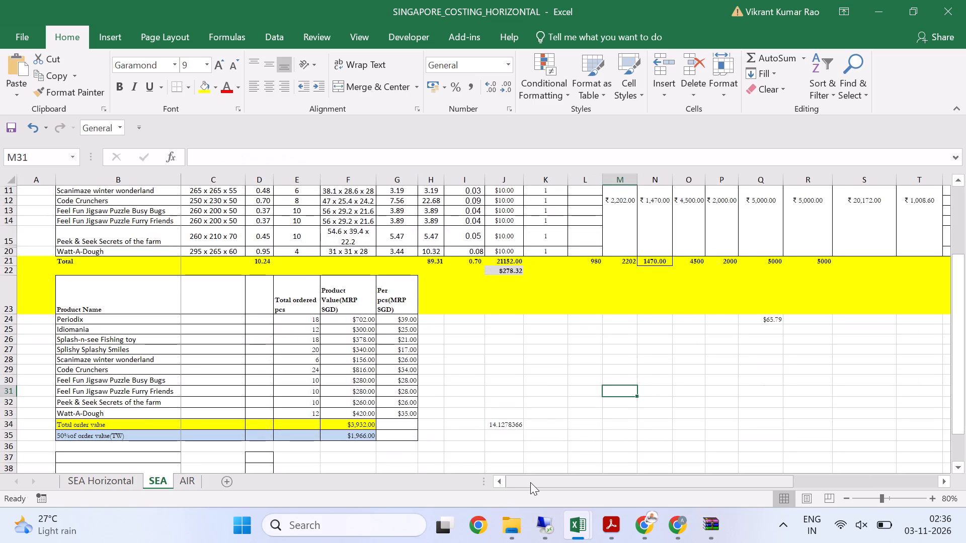
{"action": "left_click", "coordinate": [530, 482]}
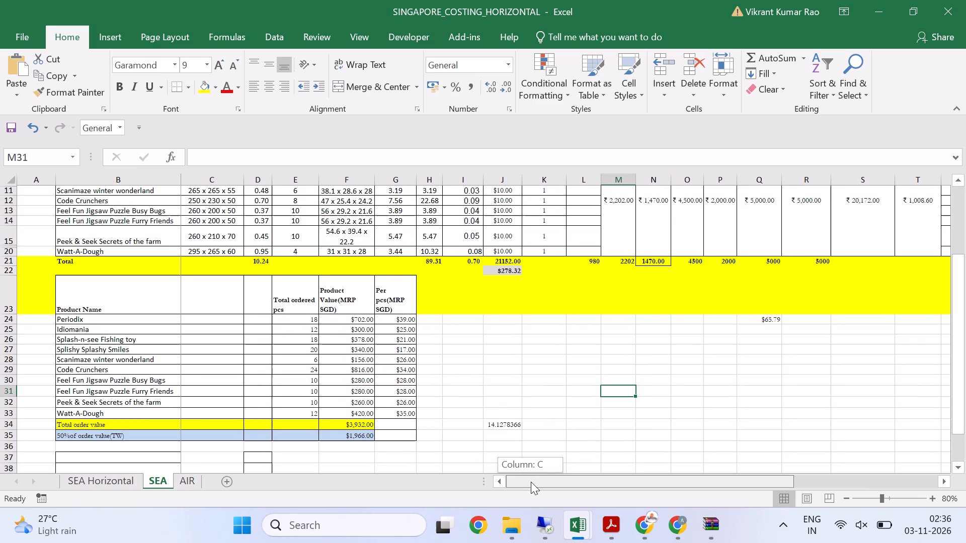
{"action": "left_click", "coordinate": [359, 320]}
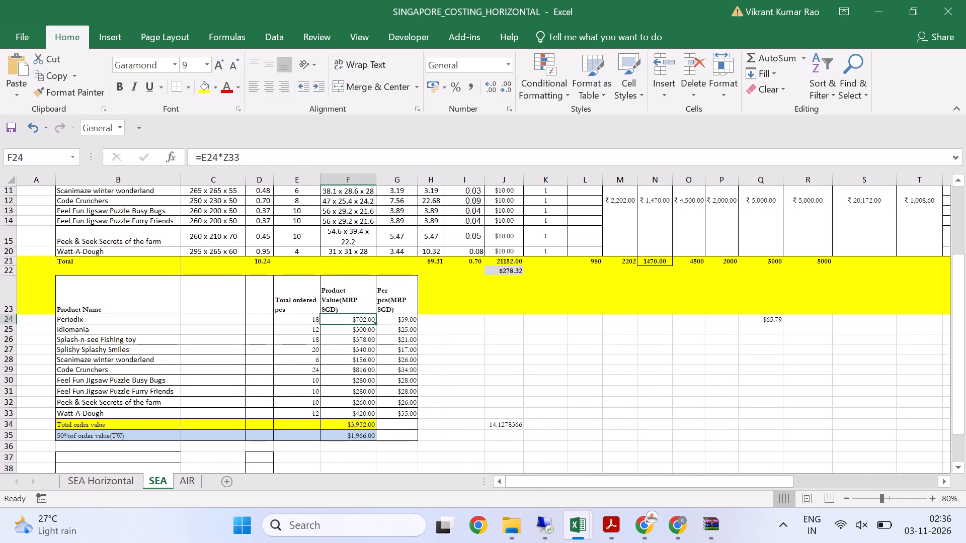
{"action": "left_click", "coordinate": [249, 151]}
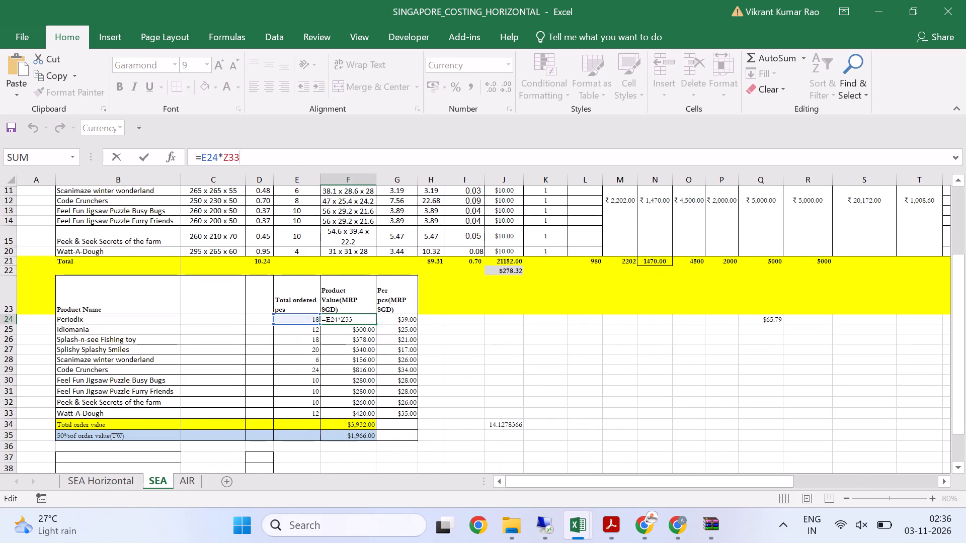
{"action": "scroll", "coordinate": [547, 428], "scroll_direction": "up", "scroll_amount": 3}
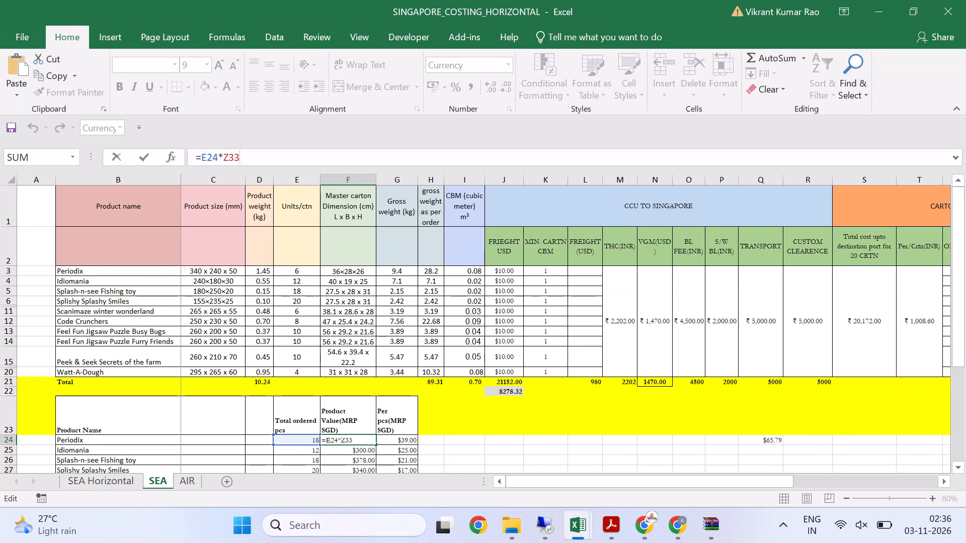
{"action": "left_click_drag", "start_coordinate": [611, 483], "coordinate": [789, 483]}
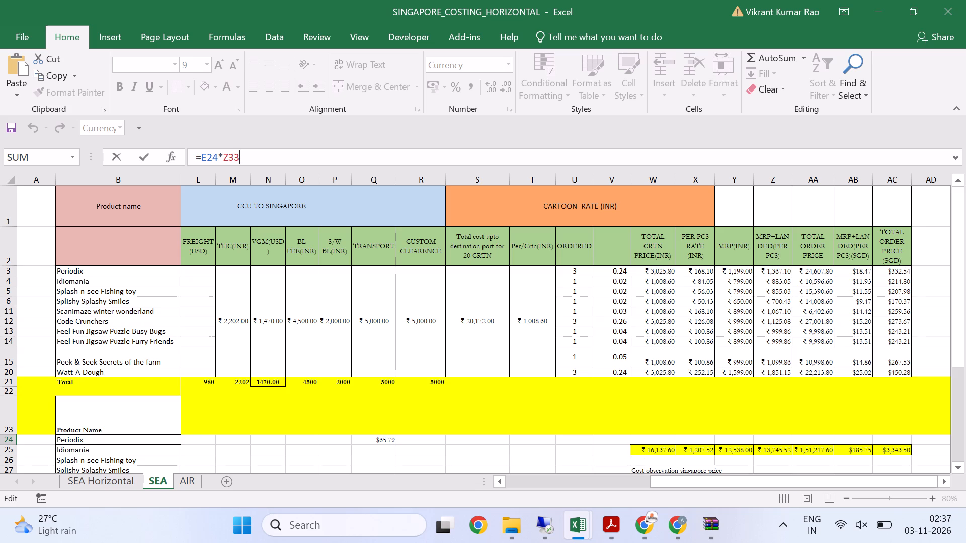
{"action": "scroll", "coordinate": [778, 450], "scroll_direction": "down", "scroll_amount": 2}
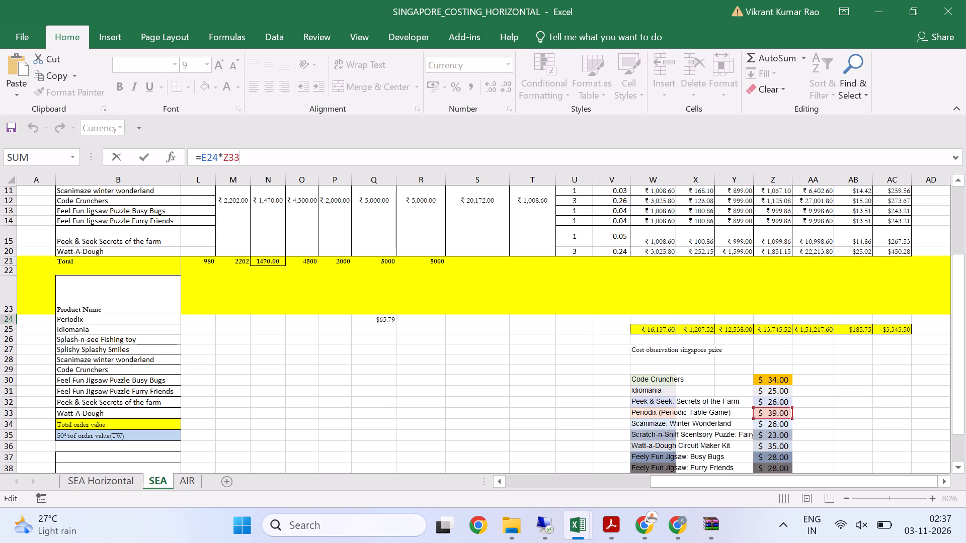
{"action": "left_click_drag", "start_coordinate": [775, 480], "coordinate": [756, 481]}
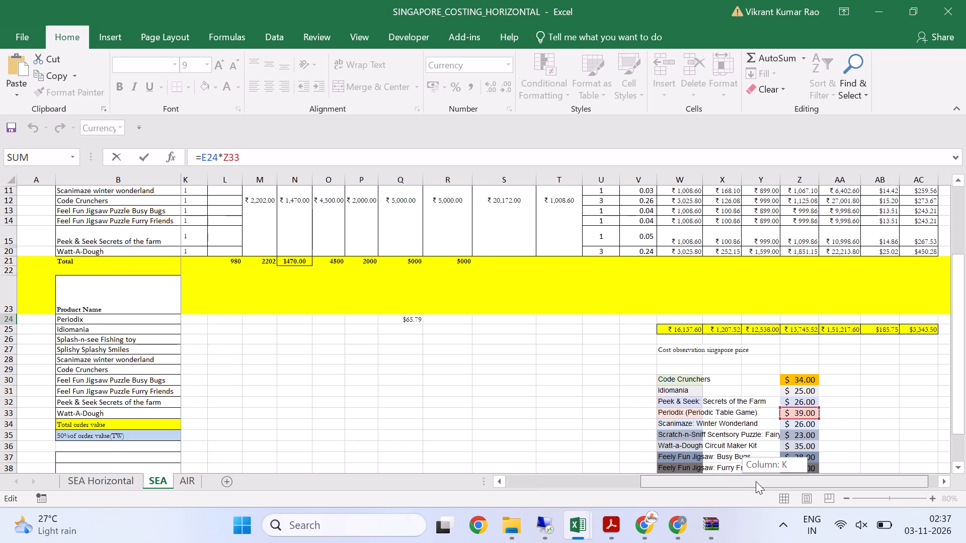
{"action": "left_click_drag", "start_coordinate": [756, 481], "coordinate": [477, 480]}
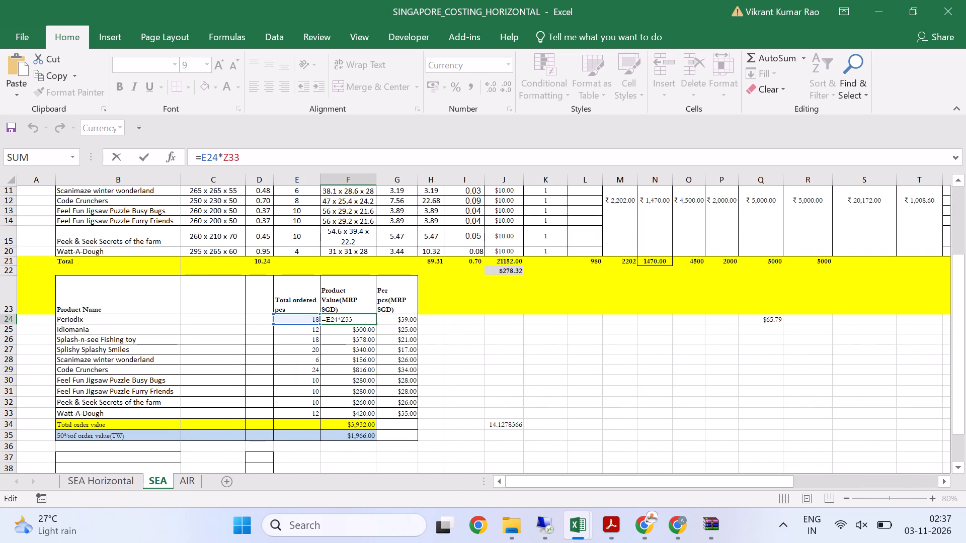
{"action": "key", "text": "alt+Tab"}
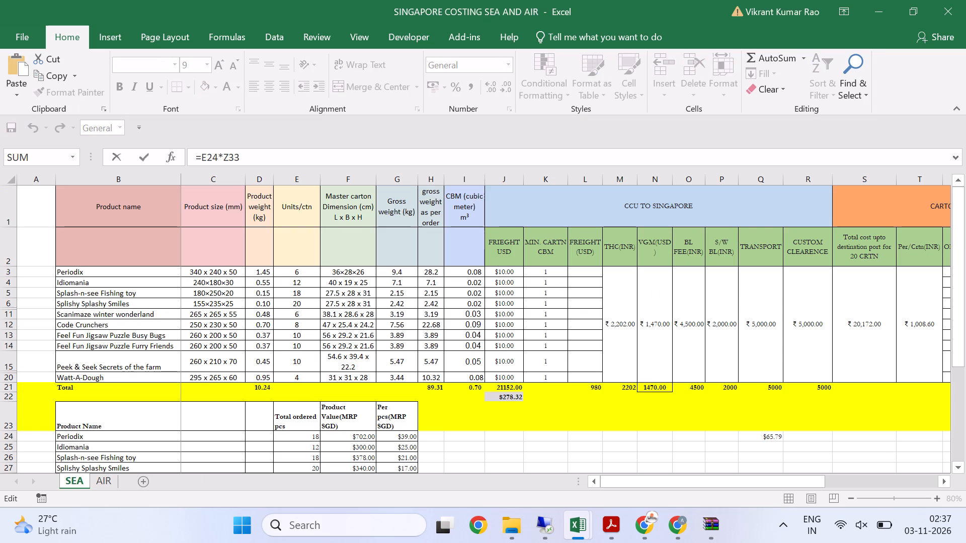
{"action": "key", "text": "alt+Tab"}
Return to the SEA Horizontal sheet and review the one-time charges and product-wise costing rows down to the notes.
{"action": "left_click", "coordinate": [102, 481]}
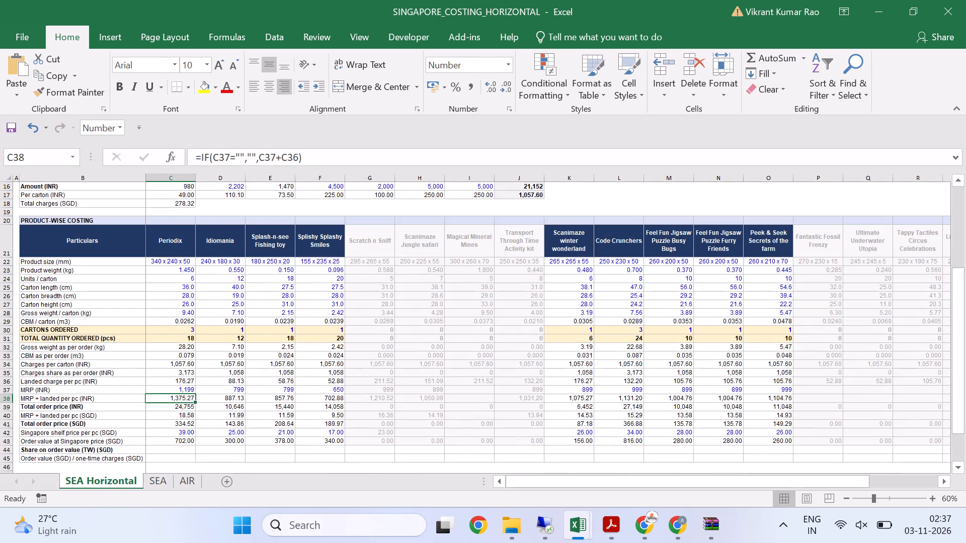
{"action": "scroll", "coordinate": [200, 407], "scroll_direction": "up", "scroll_amount": 3}
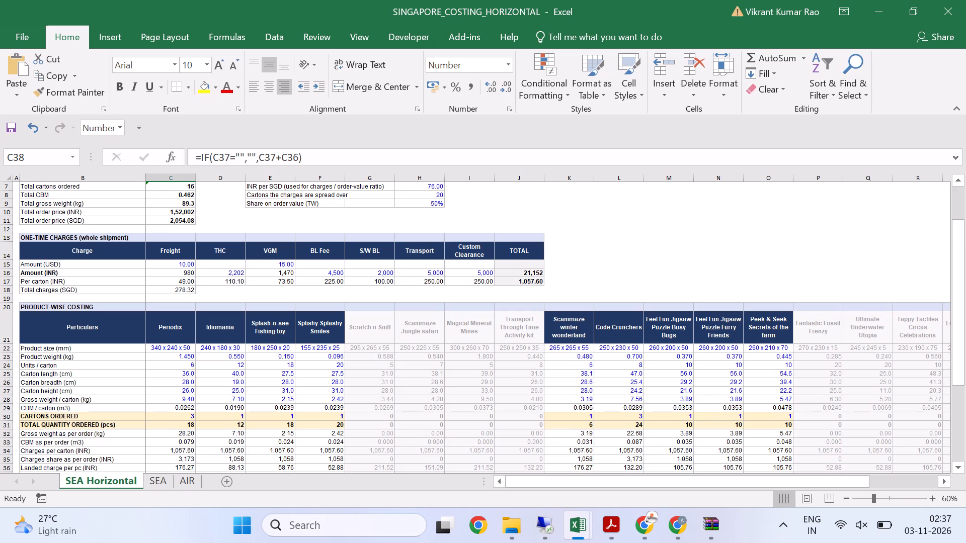
{"action": "scroll", "coordinate": [201, 406], "scroll_direction": "down", "scroll_amount": 2}
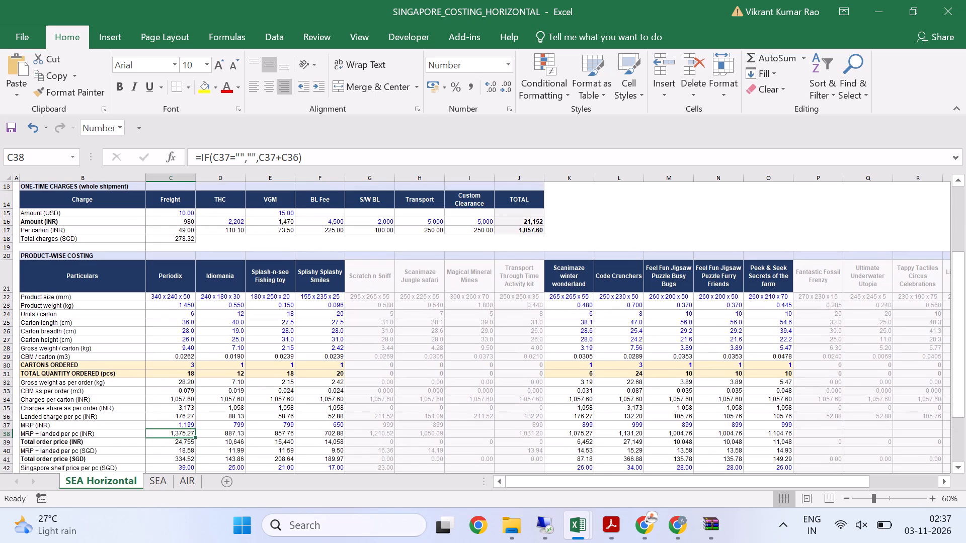
{"action": "scroll", "coordinate": [201, 406], "scroll_direction": "down", "scroll_amount": 1}
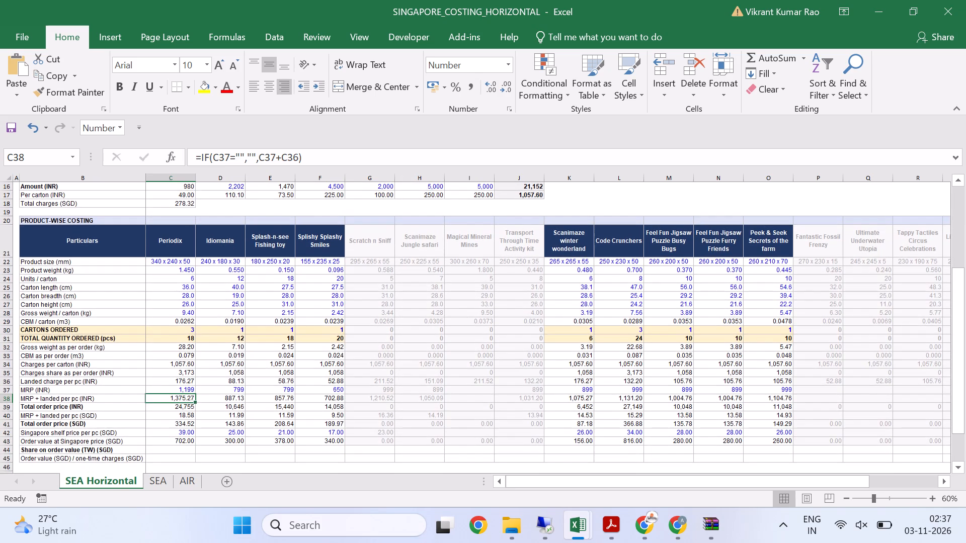
{"action": "scroll", "coordinate": [201, 406], "scroll_direction": "down", "scroll_amount": 1}
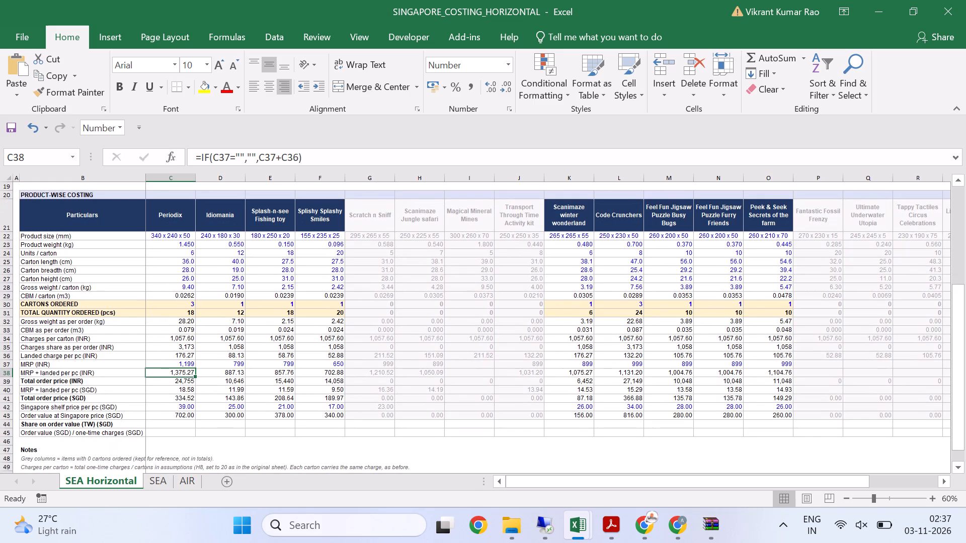
Inspect the SGD rows' formulas and inputs in G40, C41, C42, C43 and D43, finishing on Periodix's order value in C43.
{"action": "left_click", "coordinate": [390, 388]}
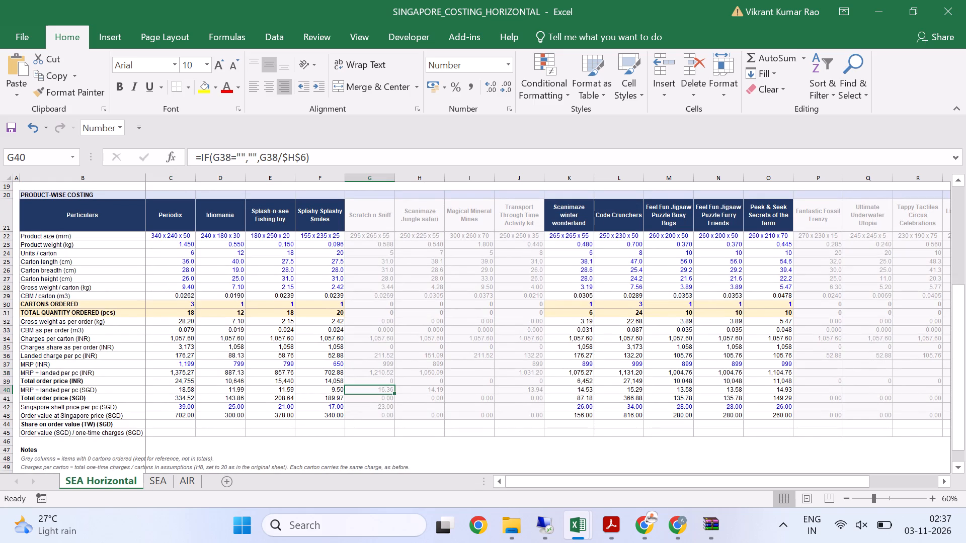
{"action": "left_click", "coordinate": [167, 397]}
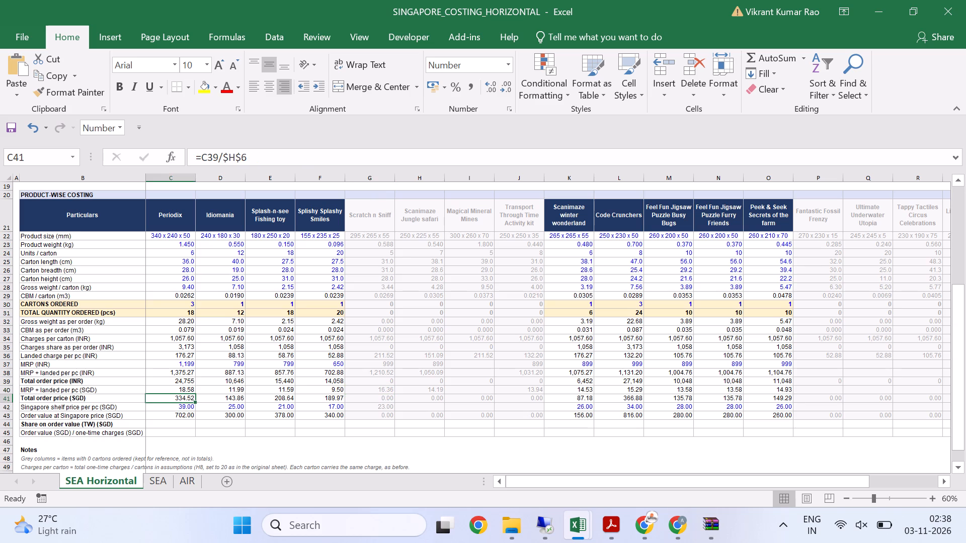
{"action": "left_click", "coordinate": [168, 409]}
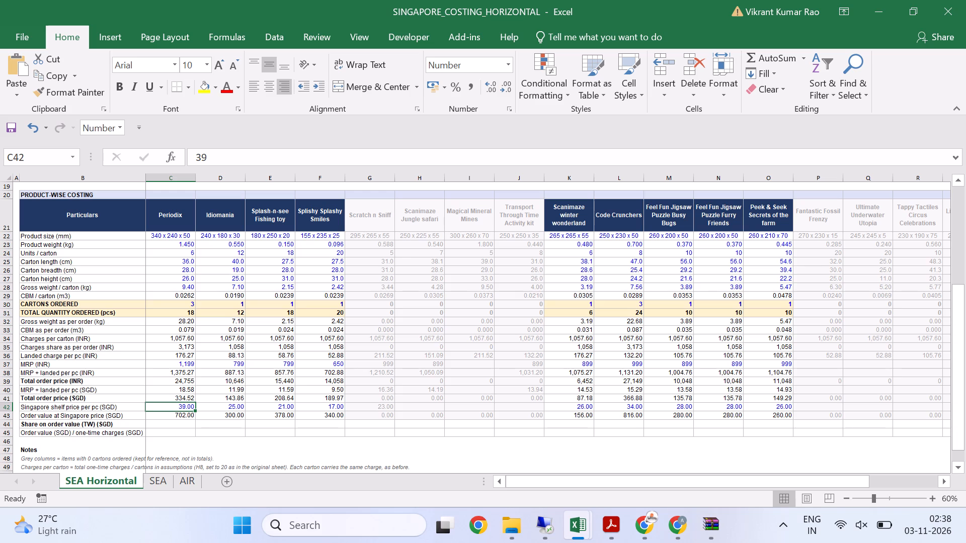
{"action": "left_click", "coordinate": [183, 415]}
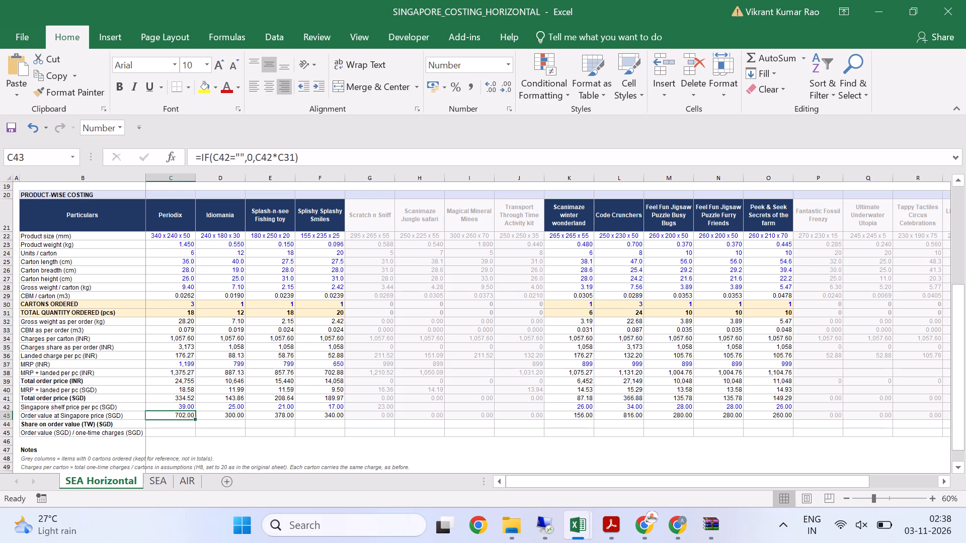
{"action": "left_click", "coordinate": [196, 432]}
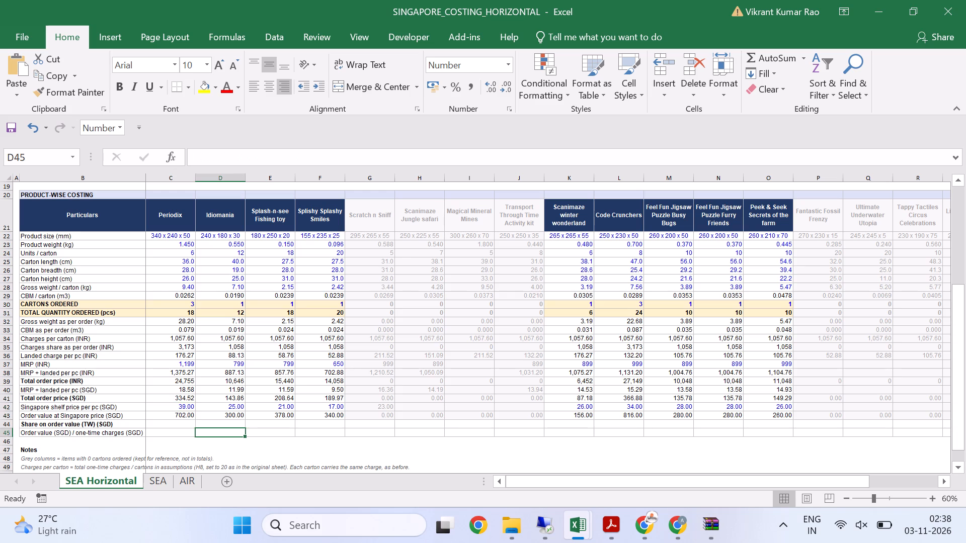
{"action": "left_click", "coordinate": [220, 417]}
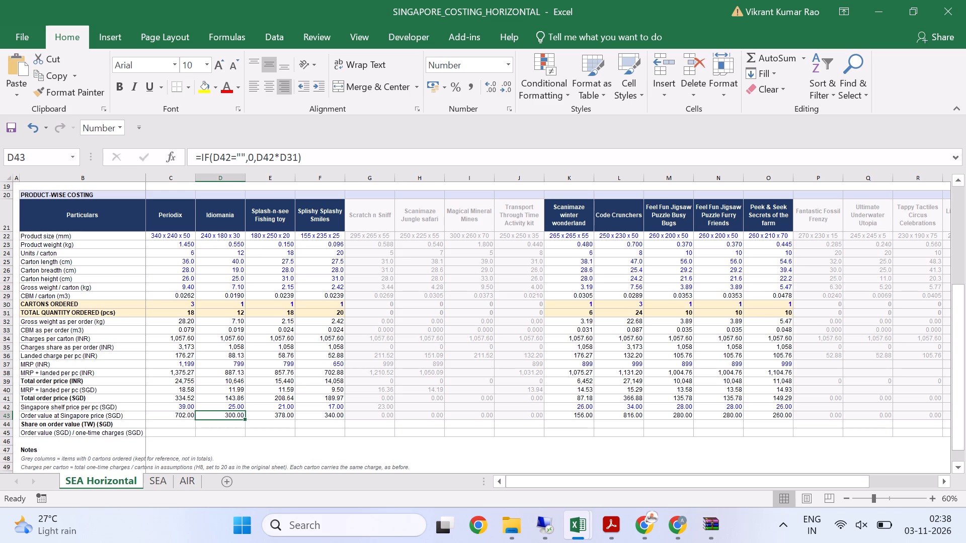
{"action": "left_click", "coordinate": [171, 415]}
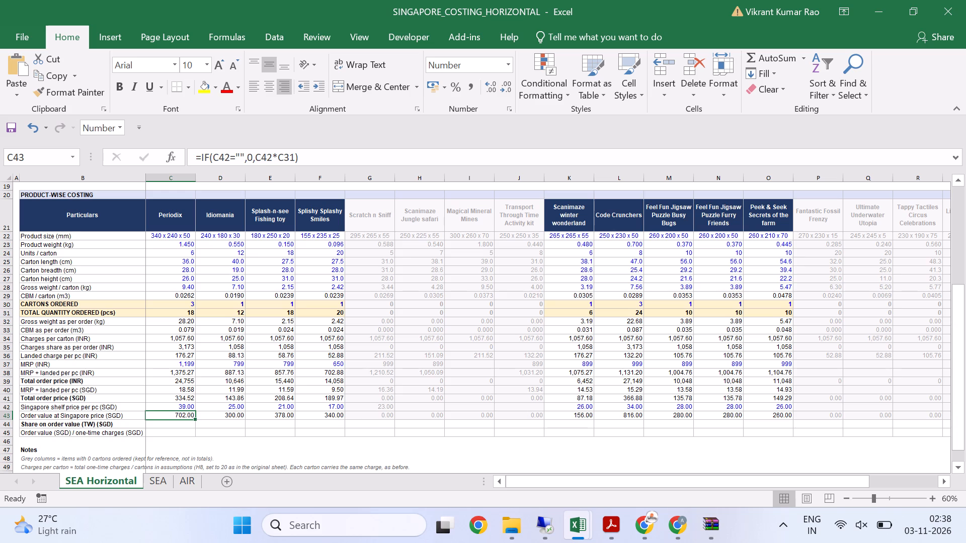
Switch to SINGAPORE COSTING SEA AND AIR and check Periodix's per-piece price formula in G24 and product value formula in F24.
{"action": "key", "text": "alt+Tab"}
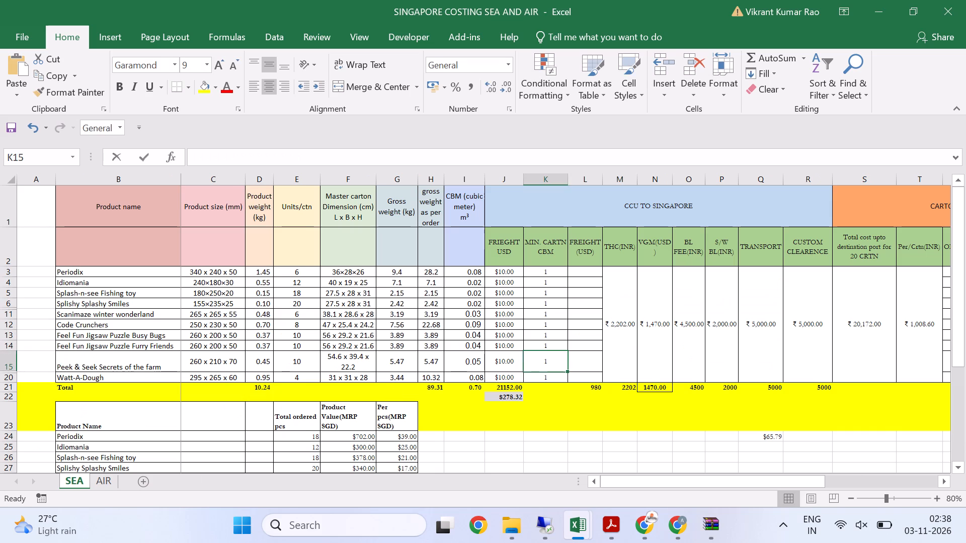
{"action": "scroll", "coordinate": [388, 385], "scroll_direction": "down", "scroll_amount": 1}
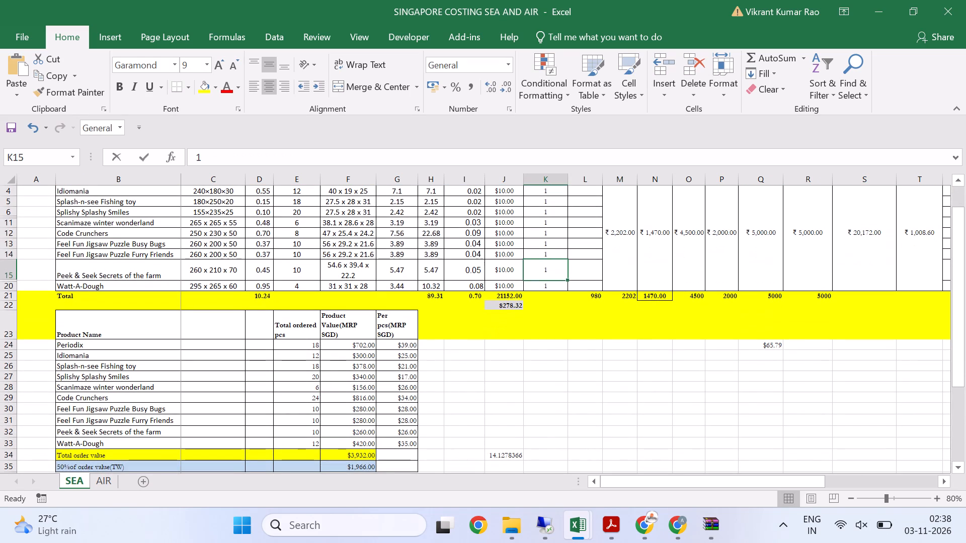
{"action": "left_click", "coordinate": [401, 347]}
{"action": "key", "text": "alt+Tab"}
{"action": "key", "text": "alt+Tab"}
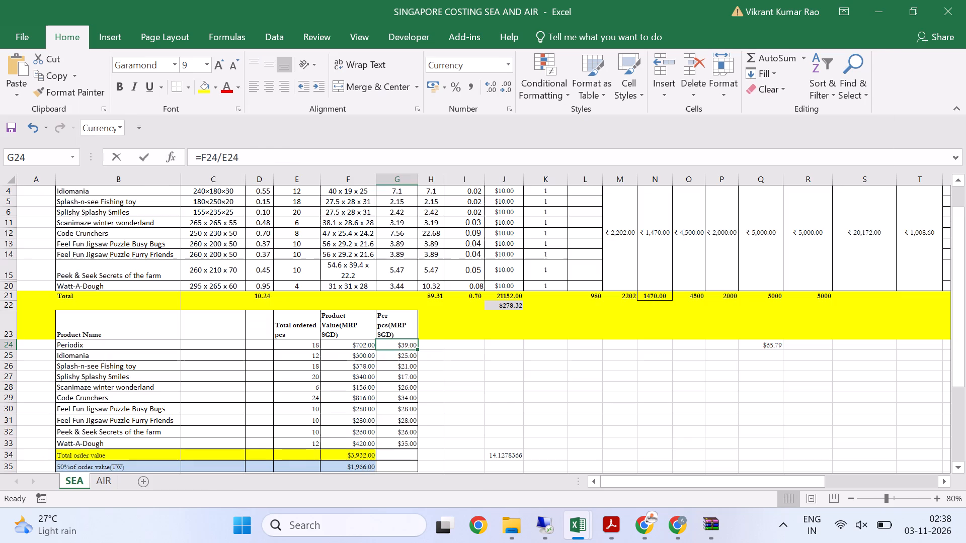
{"action": "left_click", "coordinate": [361, 346]}
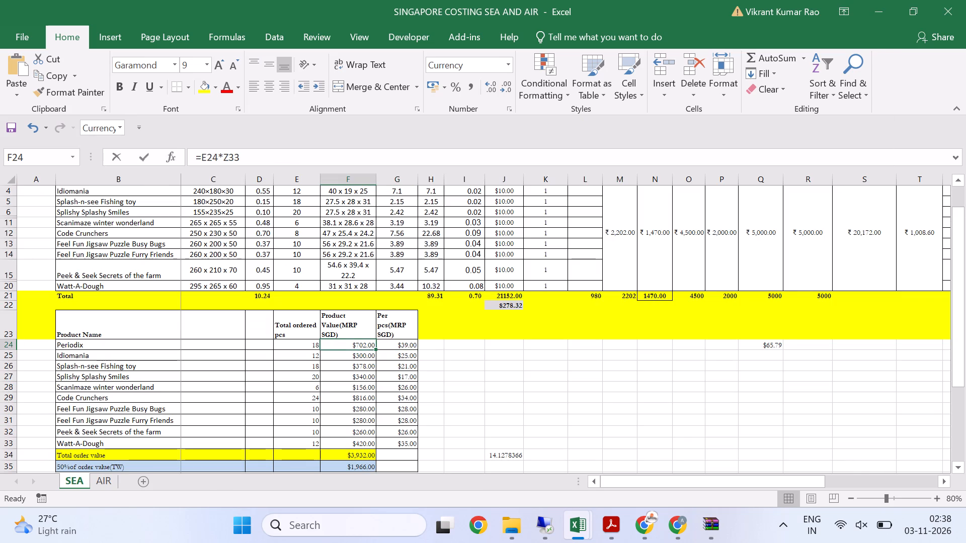
{"action": "left_click_drag", "start_coordinate": [617, 480], "coordinate": [641, 477]}
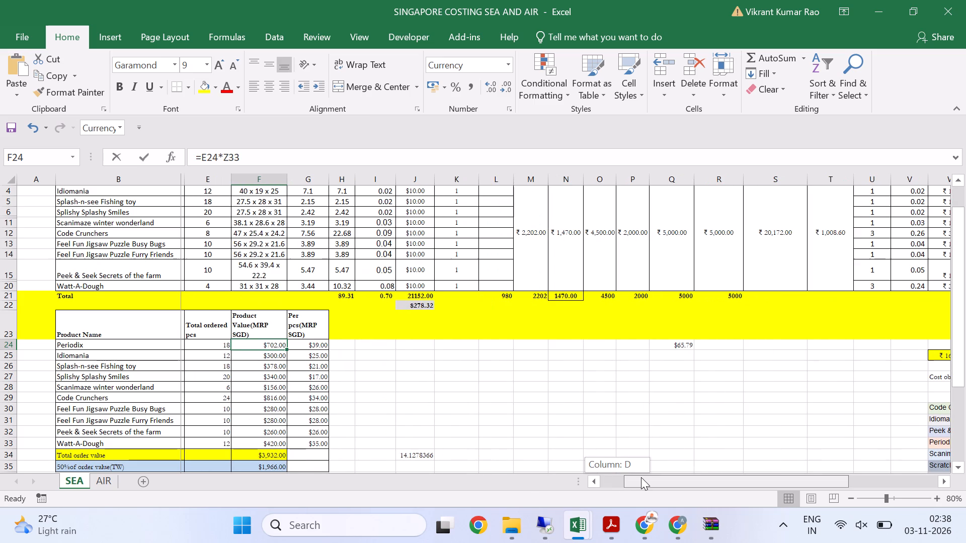
{"action": "left_click_drag", "start_coordinate": [641, 477], "coordinate": [607, 481]}
Return to SINGAPORE_COSTING_HORIZONTAL and trace Periodix's MRP + landed per pc (INR) formula in C38 to its source cells.
{"action": "key", "text": "alt+Tab"}
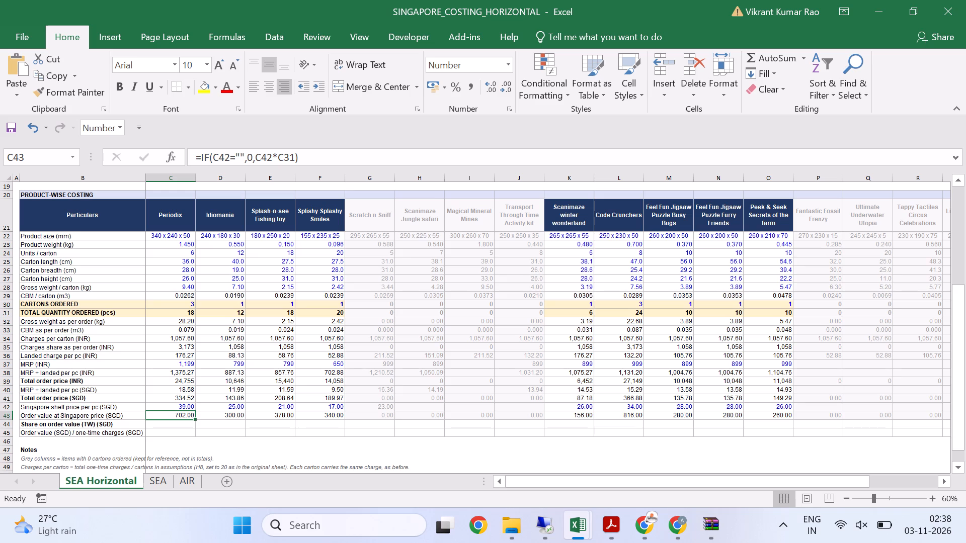
{"action": "left_click", "coordinate": [170, 374]}
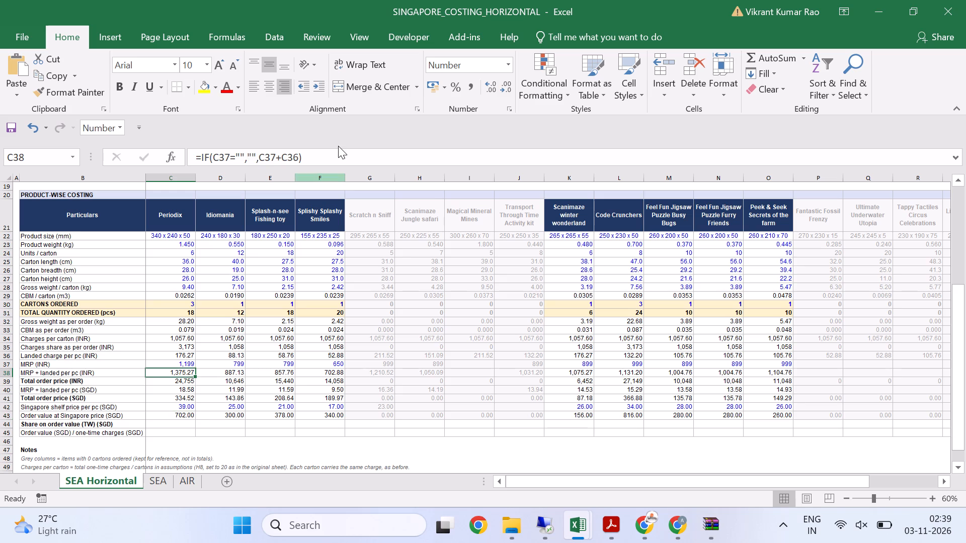
{"action": "left_click", "coordinate": [335, 150]}
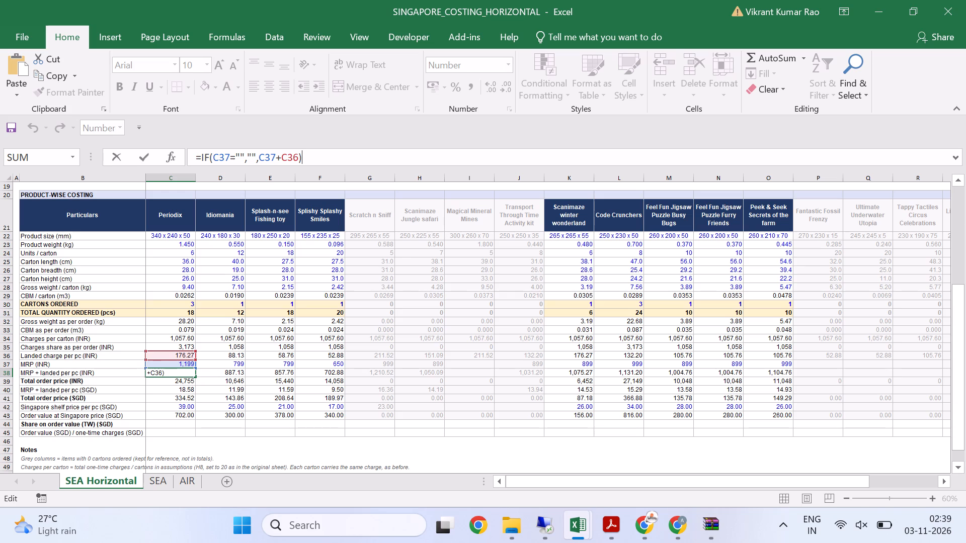
{"action": "left_click", "coordinate": [221, 381]}
Trace Periodix's landed charge per pc (INR) formula in C36 to its source cells.
{"action": "left_click", "coordinate": [191, 356]}
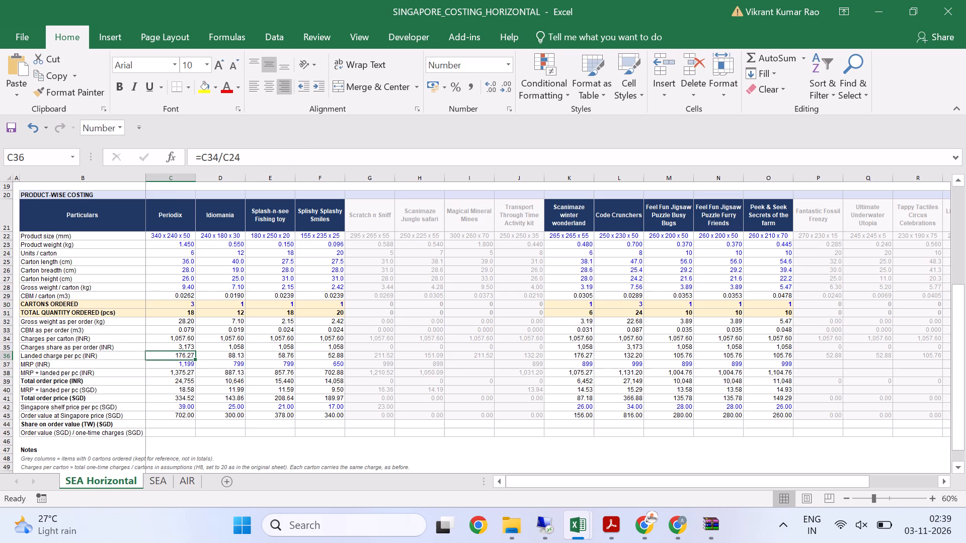
{"action": "left_click", "coordinate": [278, 154]}
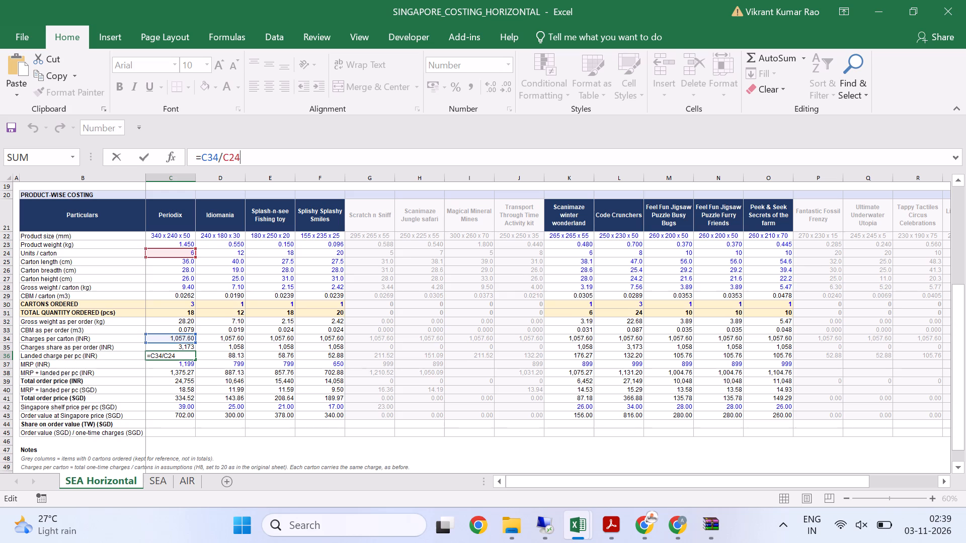
{"action": "left_click", "coordinate": [237, 365]}
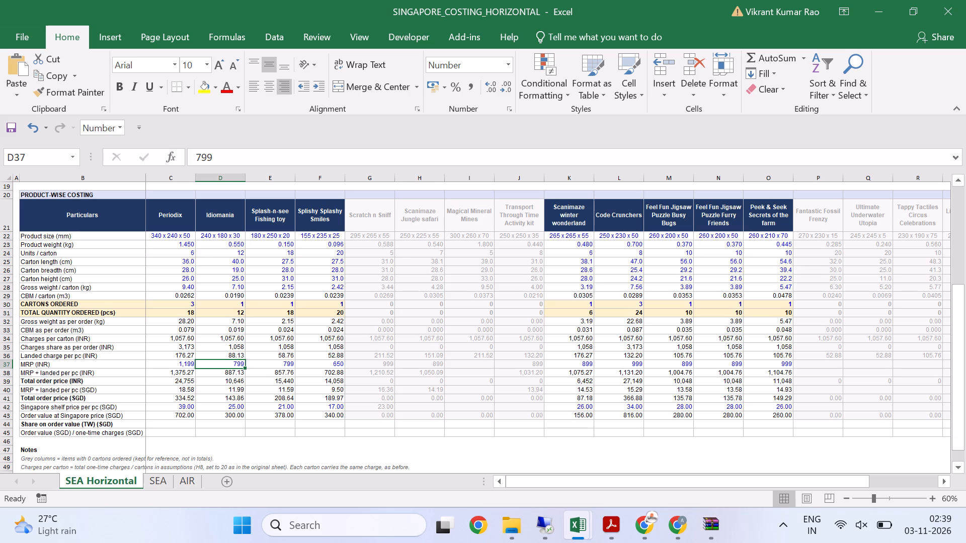
{"action": "left_click", "coordinate": [179, 357]}
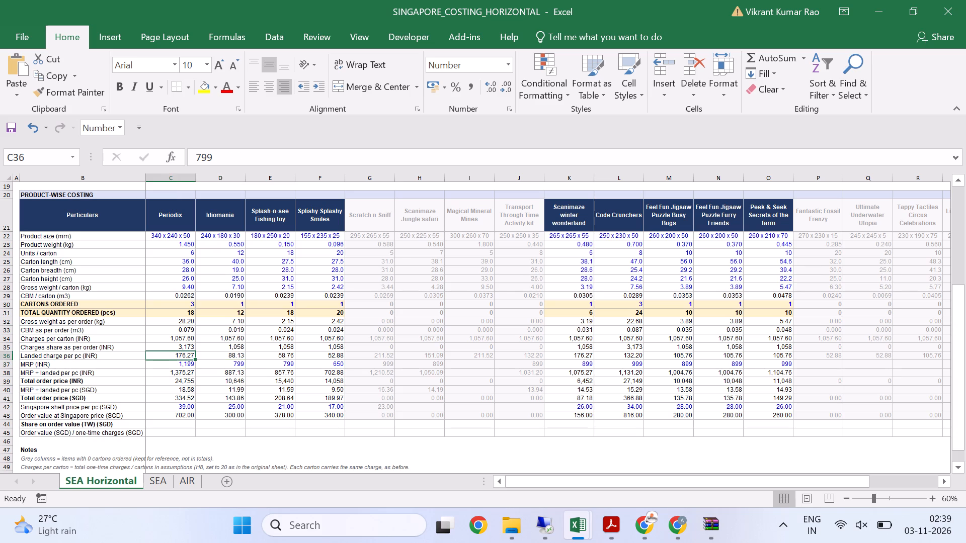
{"action": "left_click", "coordinate": [290, 151]}
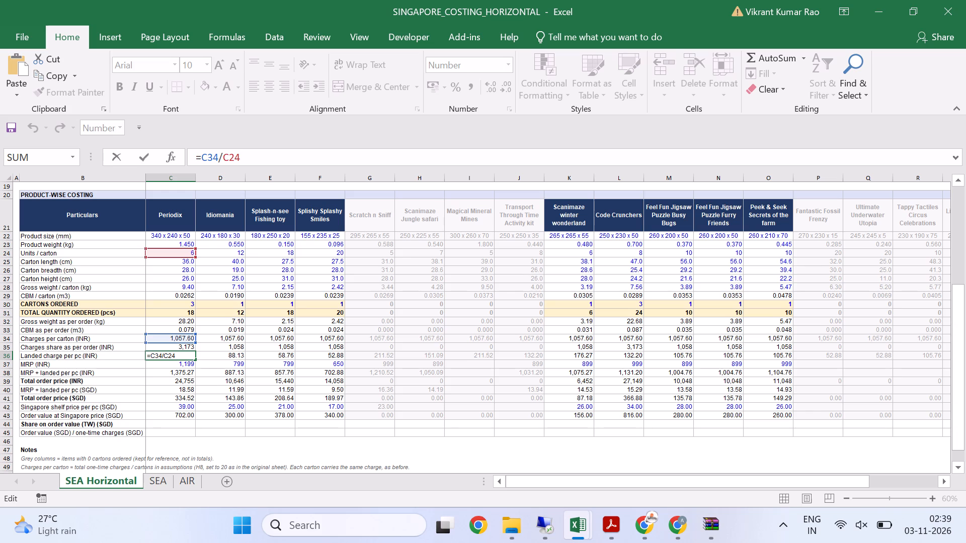
{"action": "left_click", "coordinate": [209, 441]}
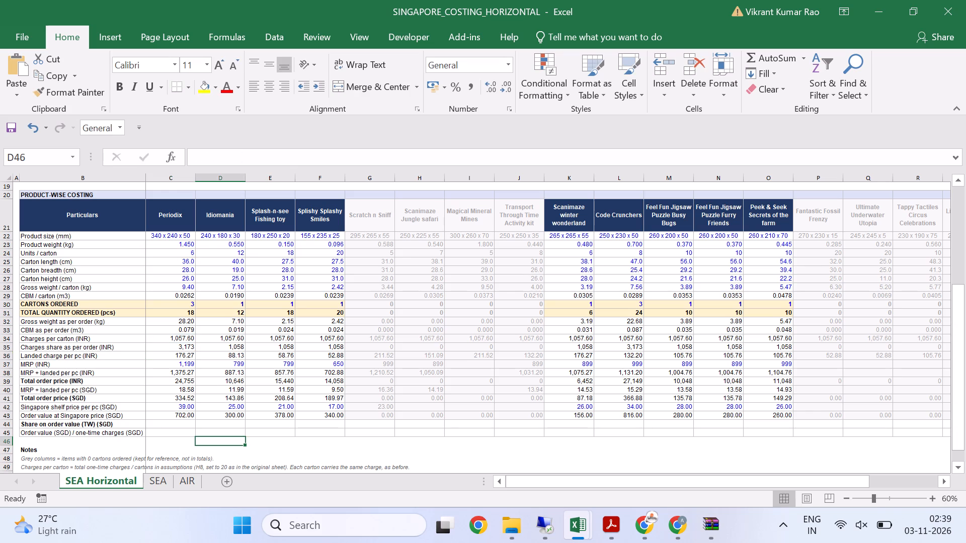
{"action": "scroll", "coordinate": [212, 329], "scroll_direction": "up", "scroll_amount": 2}
{"action": "scroll", "coordinate": [212, 329], "scroll_direction": "down", "scroll_amount": 2}
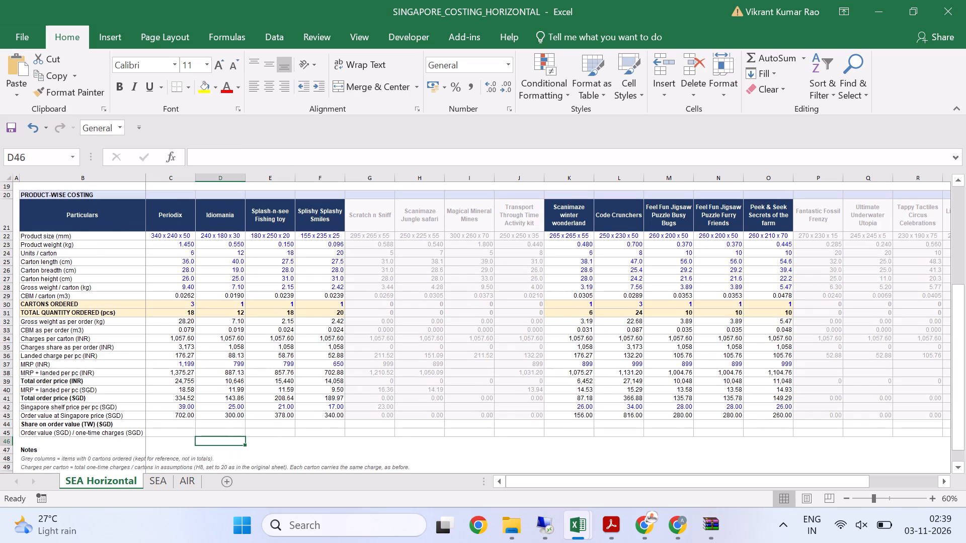
{"action": "left_click", "coordinate": [186, 358]}
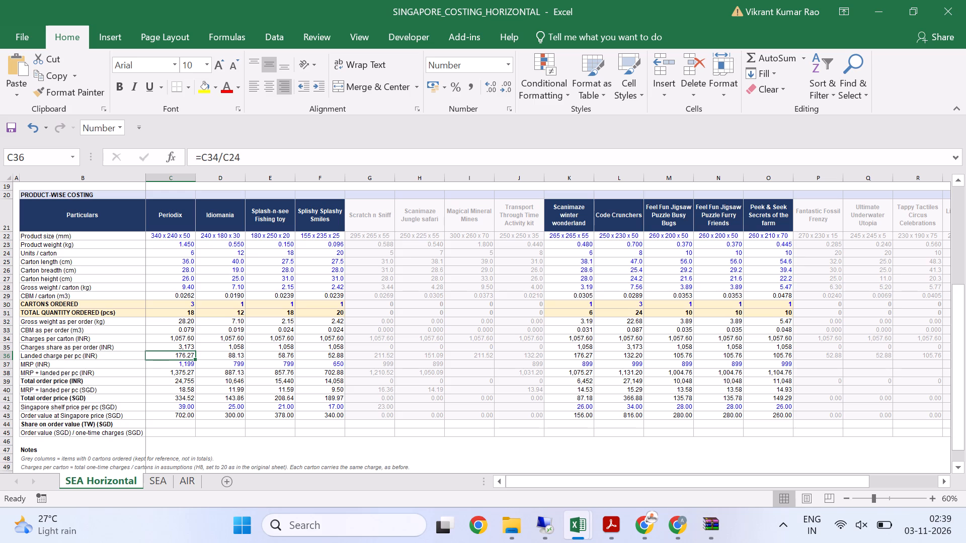
Trace Periodix's total order price (INR) formula in C39 to its source cells.
{"action": "left_click", "coordinate": [185, 384]}
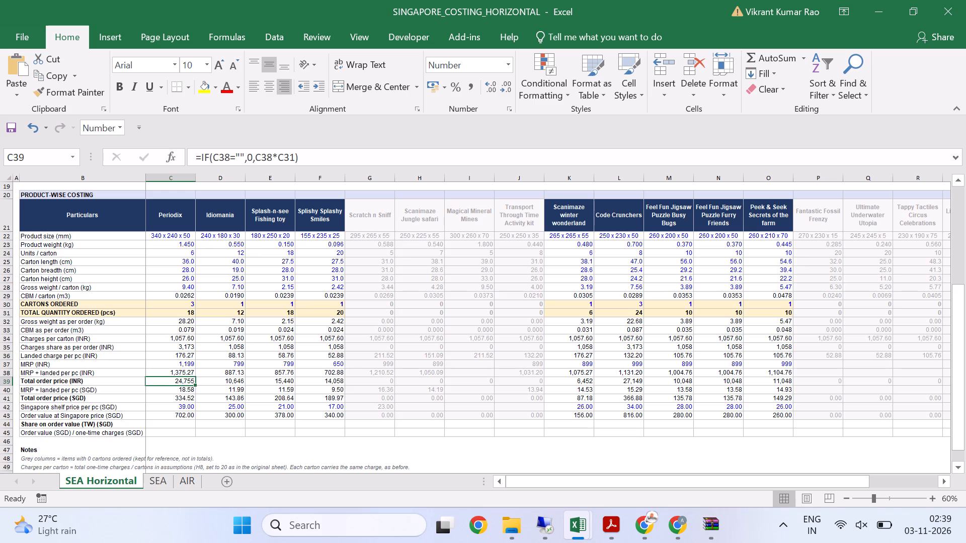
{"action": "left_click", "coordinate": [334, 162]}
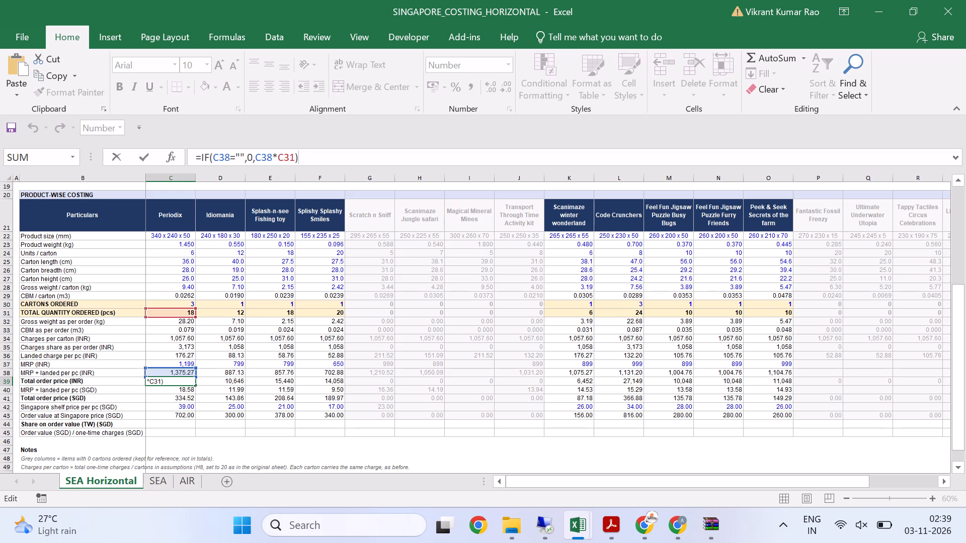
{"action": "left_click", "coordinate": [173, 399]}
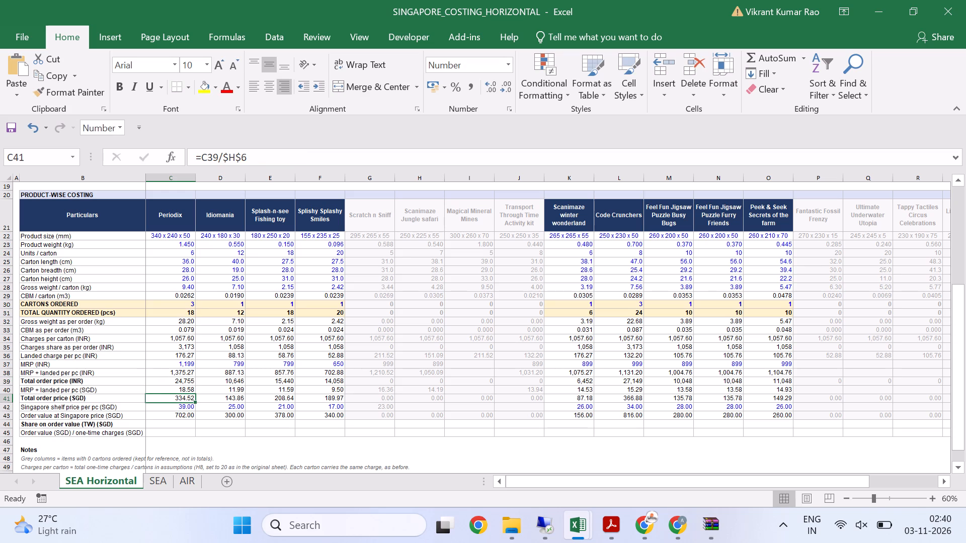
Trace Periodix's MRP + landed per pc (SGD) formula in C40 to C38 and the INR per SGD price conversion assumption in H6.
{"action": "left_click", "coordinate": [186, 389]}
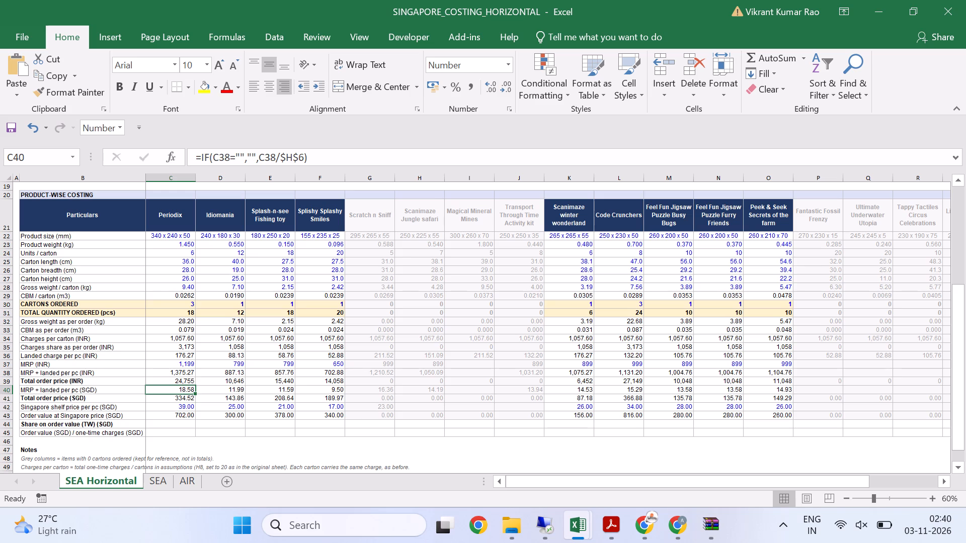
{"action": "left_click", "coordinate": [344, 153]}
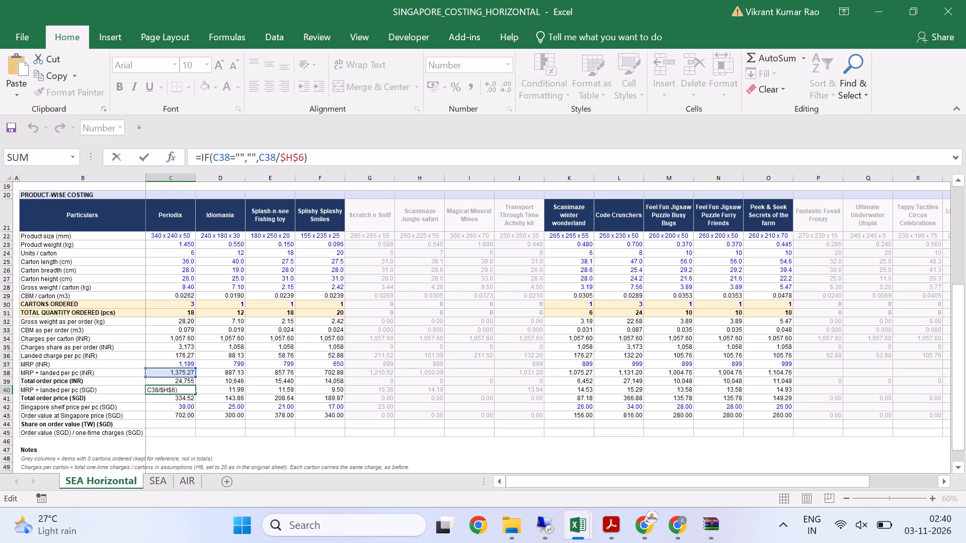
{"action": "scroll", "coordinate": [232, 387], "scroll_direction": "up", "scroll_amount": 6}
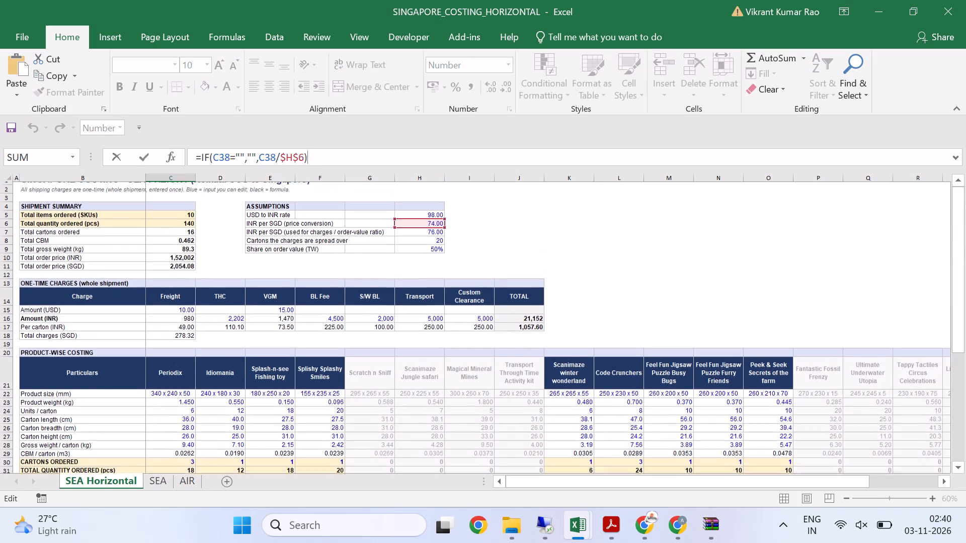
{"action": "scroll", "coordinate": [232, 386], "scroll_direction": "down", "scroll_amount": 5}
{"action": "scroll", "coordinate": [232, 386], "scroll_direction": "up", "scroll_amount": 3}
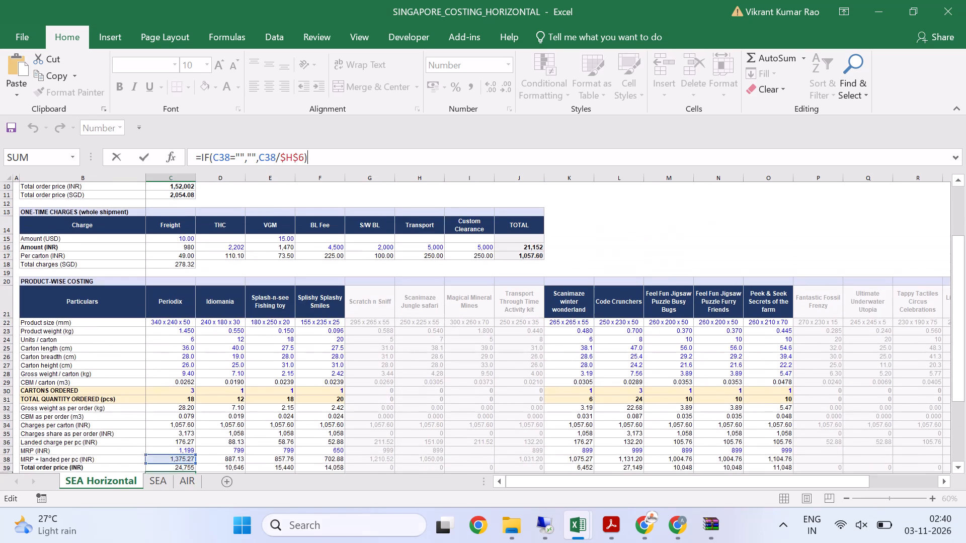
{"action": "scroll", "coordinate": [232, 385], "scroll_direction": "up", "scroll_amount": 2}
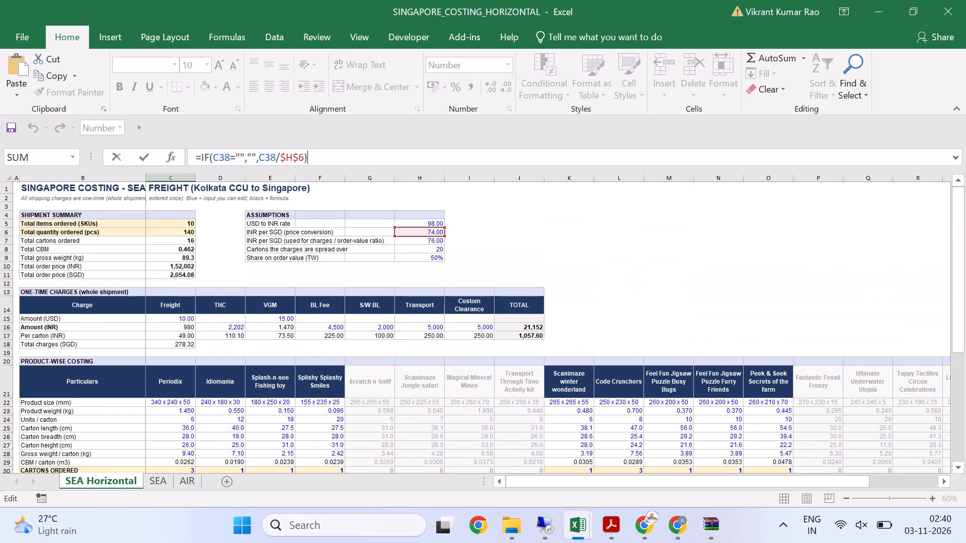
{"action": "scroll", "coordinate": [232, 385], "scroll_direction": "down", "scroll_amount": 7}
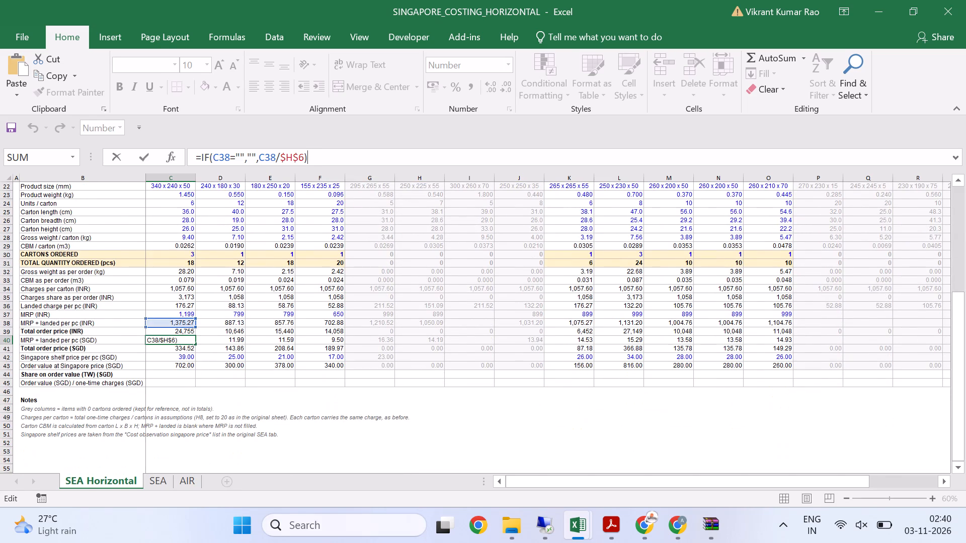
{"action": "left_click", "coordinate": [232, 391]}
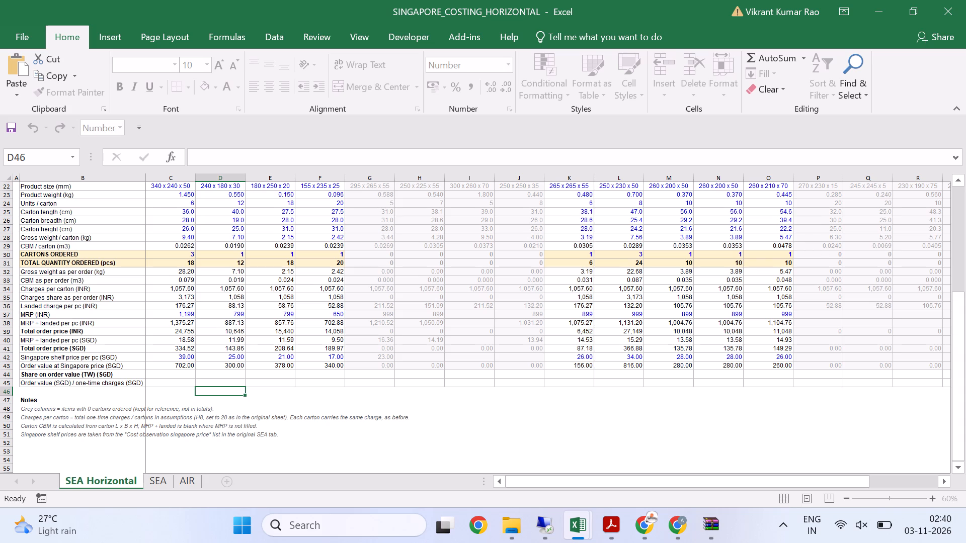
{"action": "left_click", "coordinate": [191, 342]}
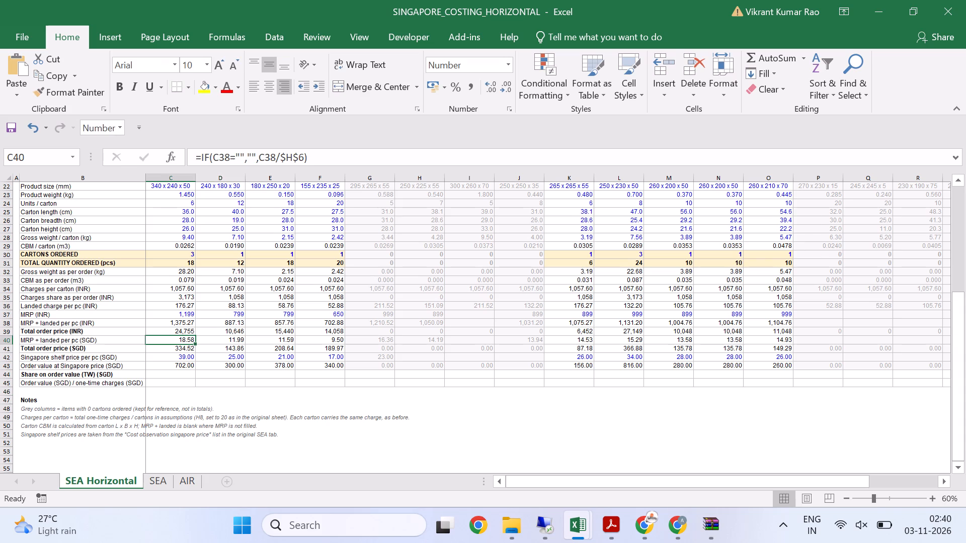
Trace Periodix's total order price (SGD) formula in C41 to C39 and H6, and check the Singapore shelf price entry in C42.
{"action": "left_click", "coordinate": [182, 349]}
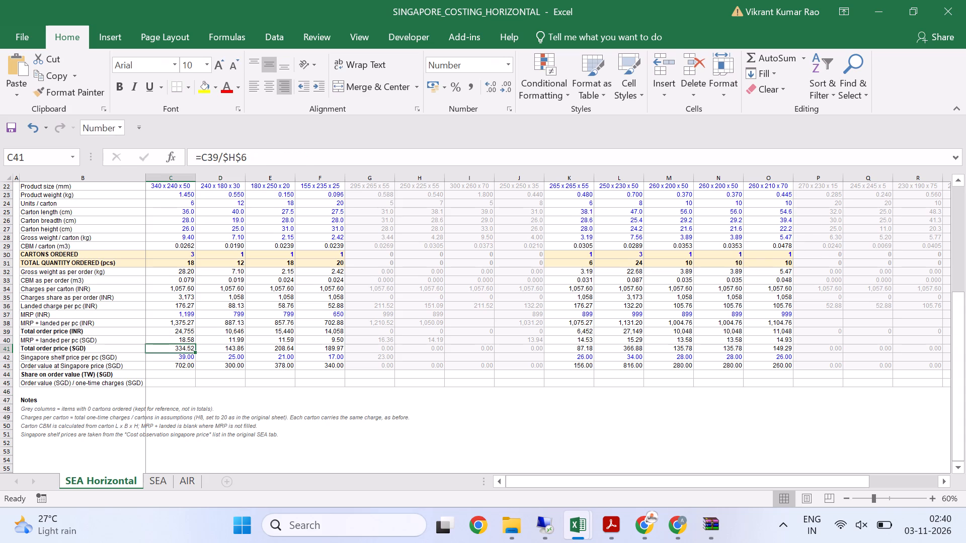
{"action": "left_click", "coordinate": [277, 165]}
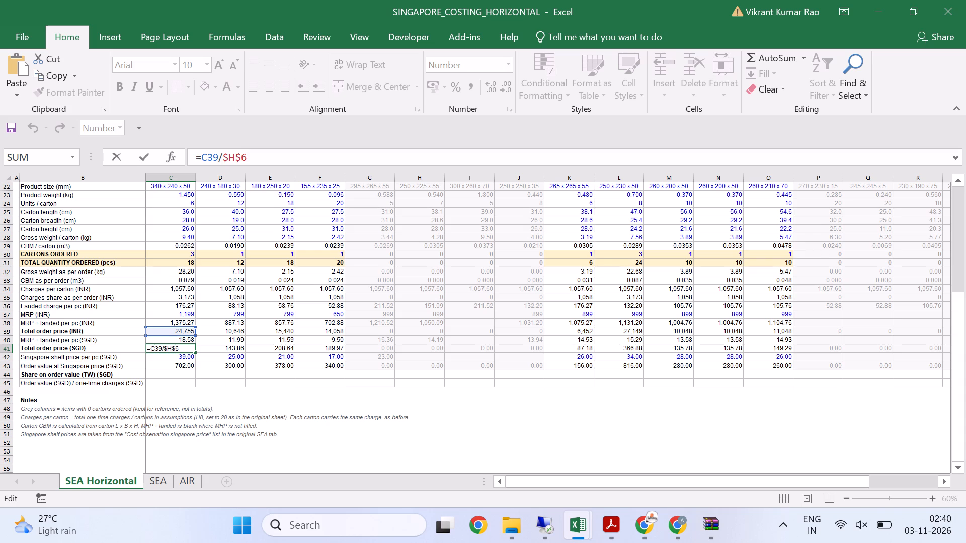
{"action": "scroll", "coordinate": [273, 314], "scroll_direction": "up", "scroll_amount": 5}
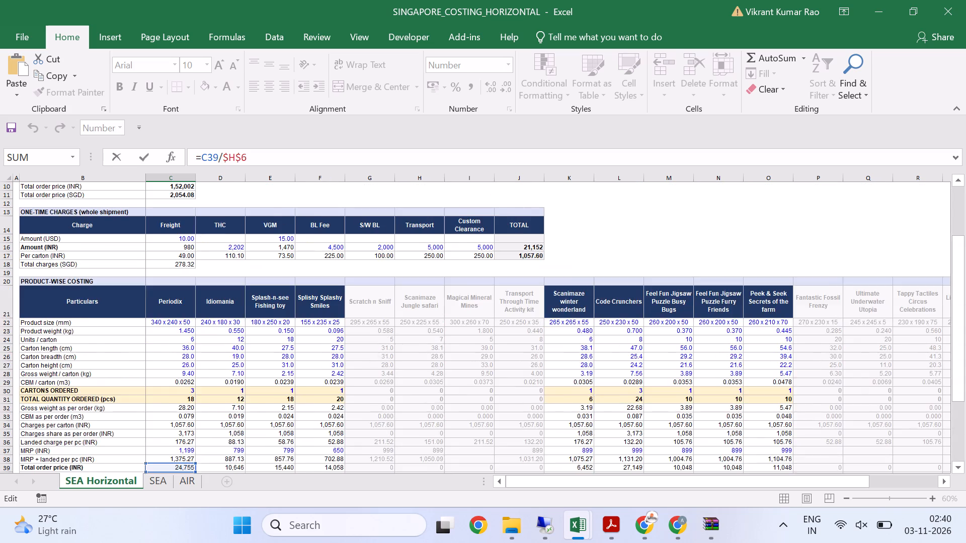
{"action": "scroll", "coordinate": [274, 314], "scroll_direction": "up", "scroll_amount": 2}
{"action": "scroll", "coordinate": [274, 314], "scroll_direction": "down", "scroll_amount": 8}
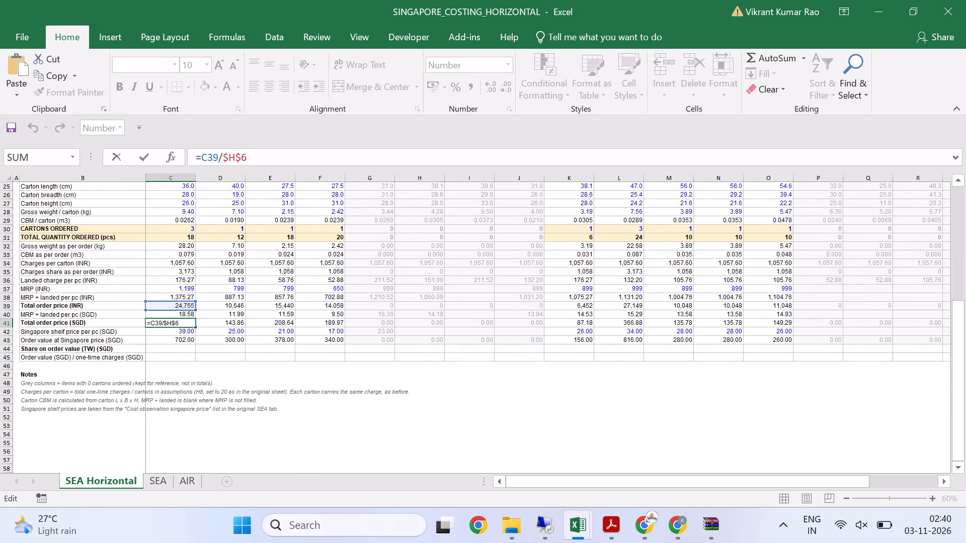
{"action": "left_click", "coordinate": [228, 375]}
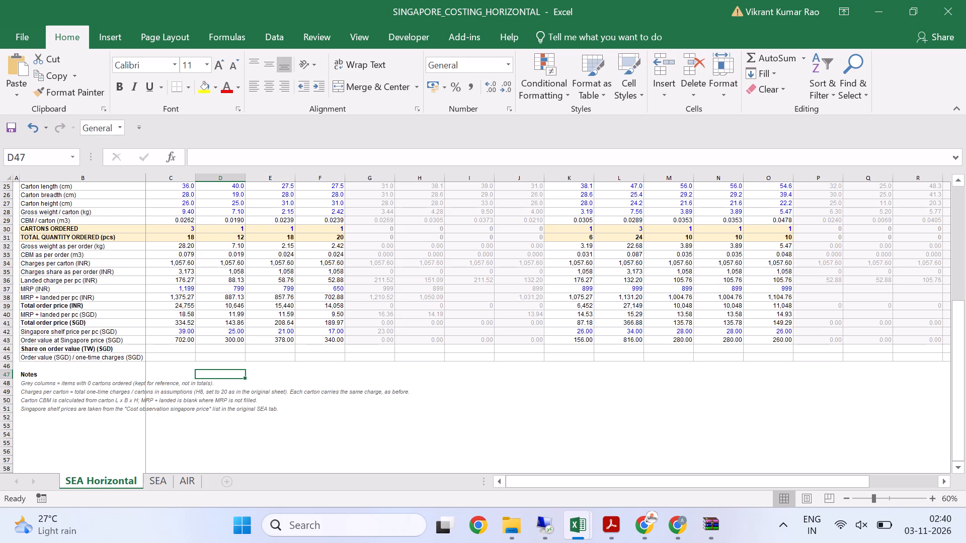
{"action": "left_click", "coordinate": [184, 330]}
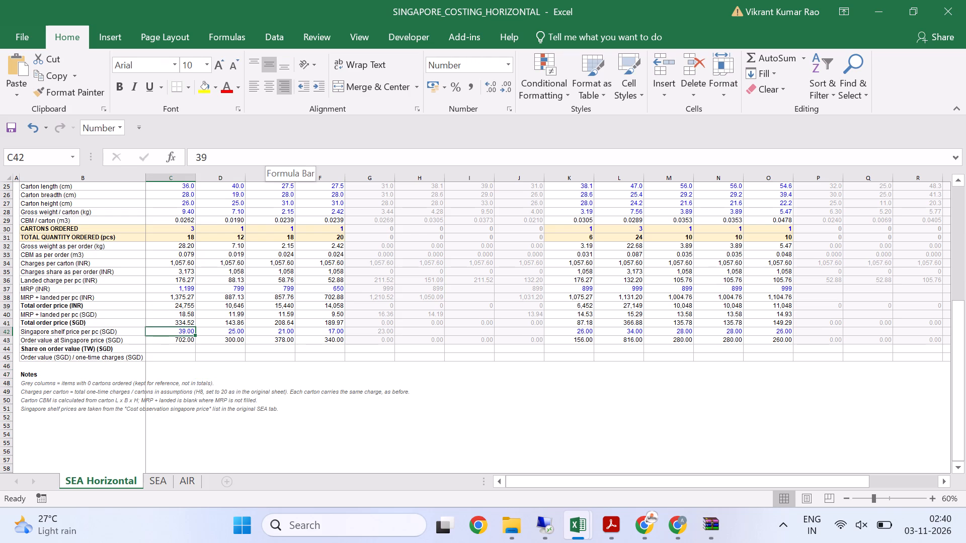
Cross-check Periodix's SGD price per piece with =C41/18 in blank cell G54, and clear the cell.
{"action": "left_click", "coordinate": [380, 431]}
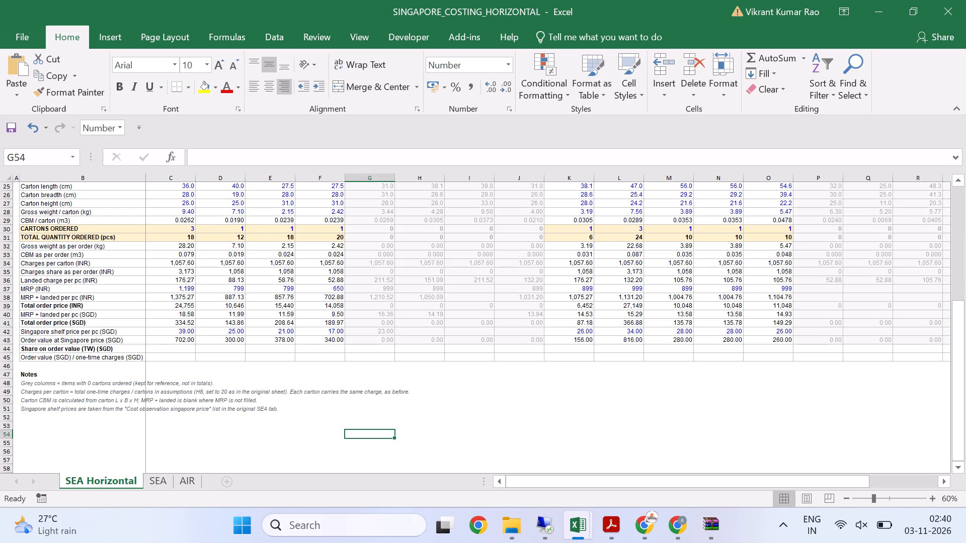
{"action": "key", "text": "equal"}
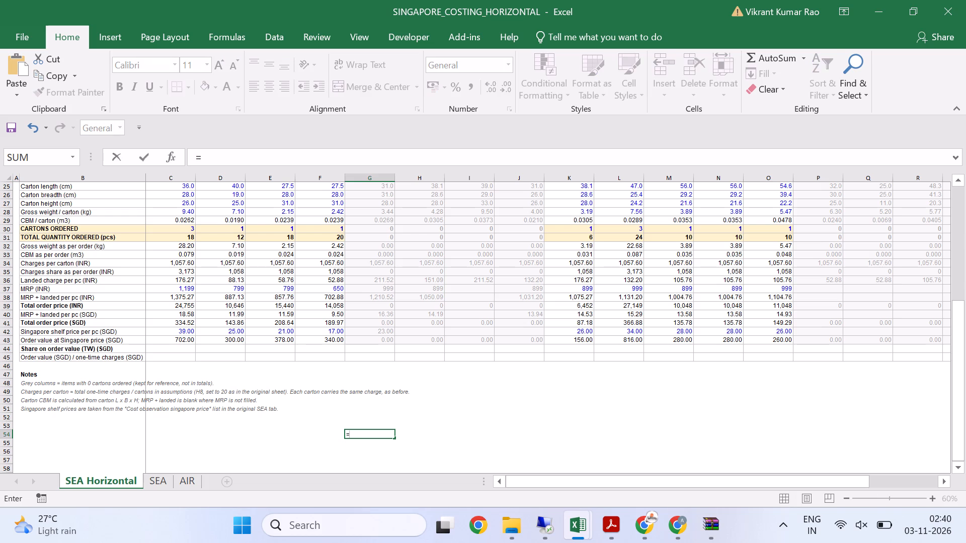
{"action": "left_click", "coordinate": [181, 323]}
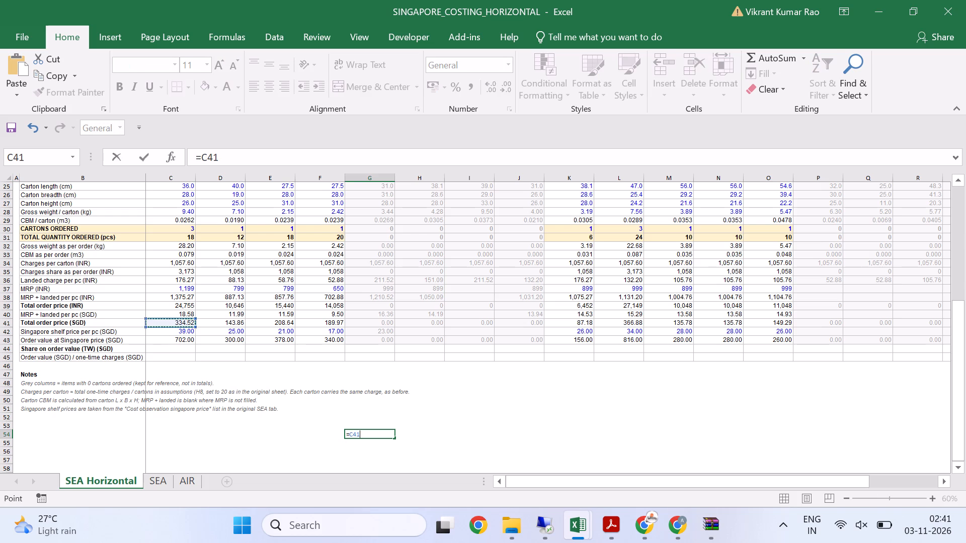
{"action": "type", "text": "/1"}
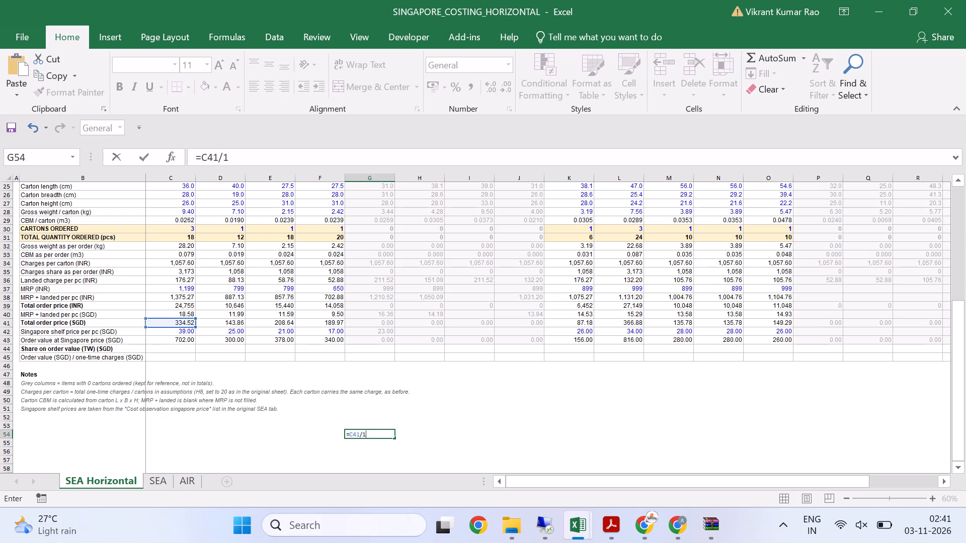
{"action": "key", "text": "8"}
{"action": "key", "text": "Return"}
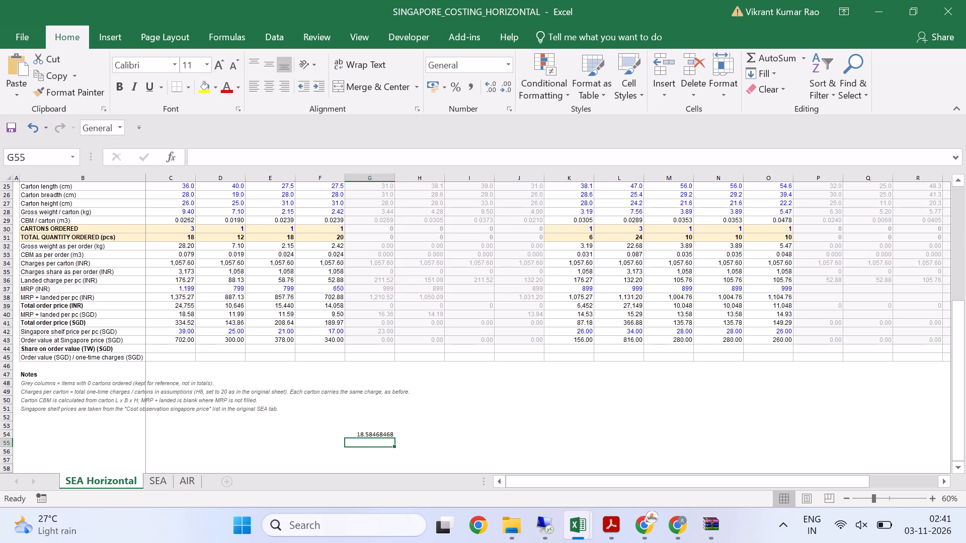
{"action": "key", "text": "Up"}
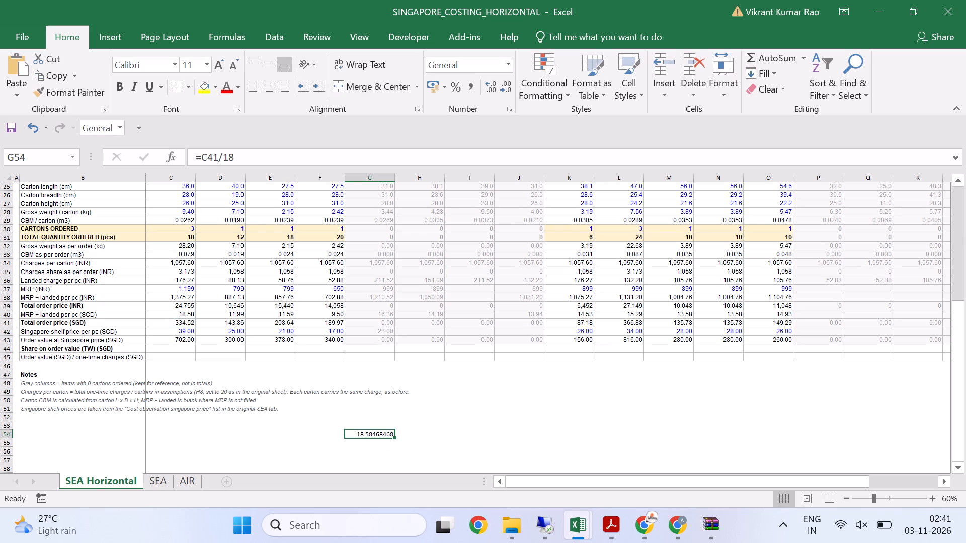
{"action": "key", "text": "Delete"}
Compare Periodix's shelf price in C42 with the SEA sheet's F24 and G24 and its Cost observation singapore price list.
{"action": "left_click", "coordinate": [181, 330]}
{"action": "left_click", "coordinate": [157, 477]}
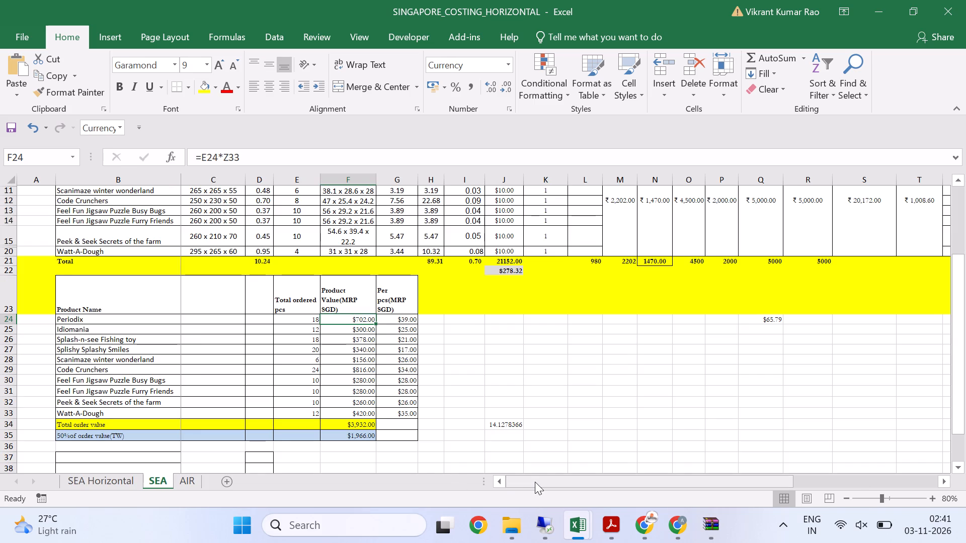
{"action": "left_click_drag", "start_coordinate": [535, 482], "coordinate": [682, 479]}
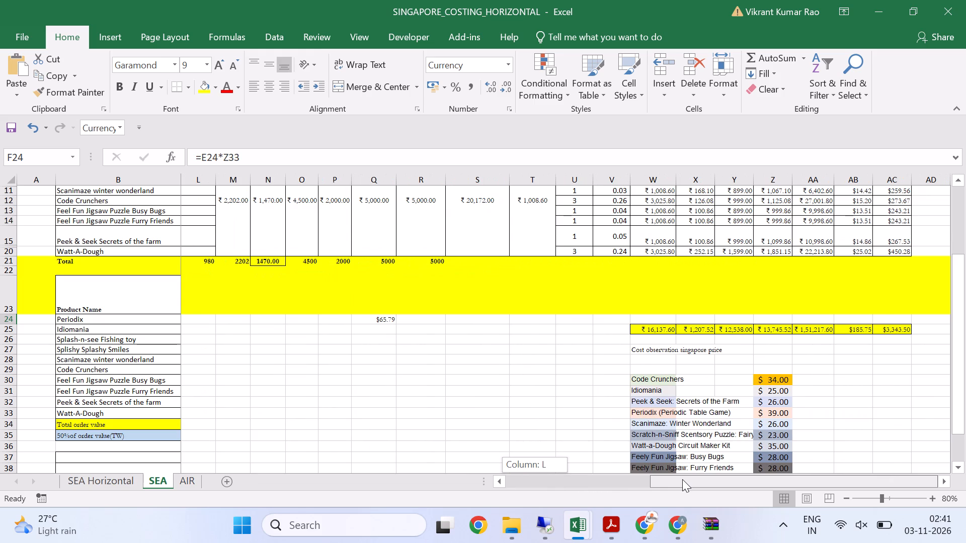
{"action": "left_click_drag", "start_coordinate": [682, 479], "coordinate": [534, 491]}
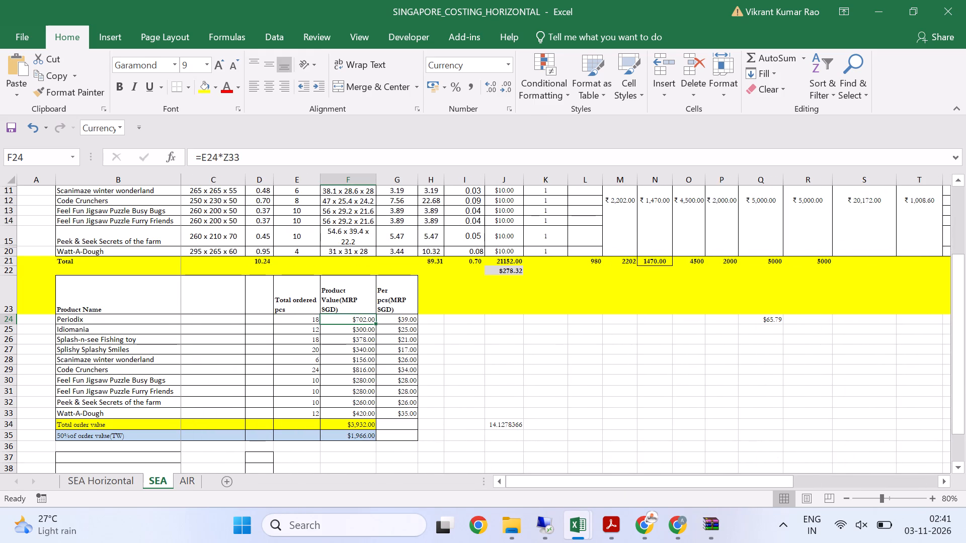
{"action": "left_click", "coordinate": [369, 323]}
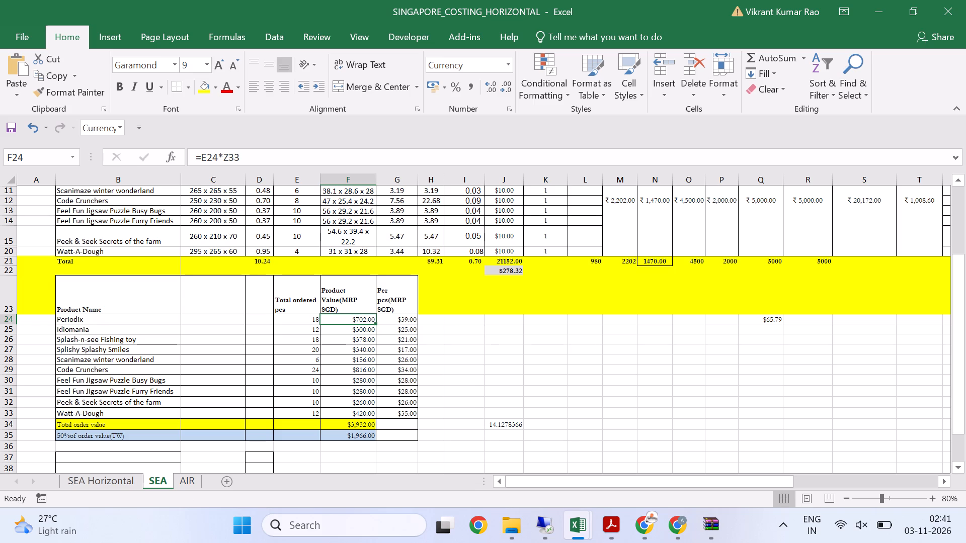
{"action": "left_click_drag", "start_coordinate": [541, 480], "coordinate": [715, 487]}
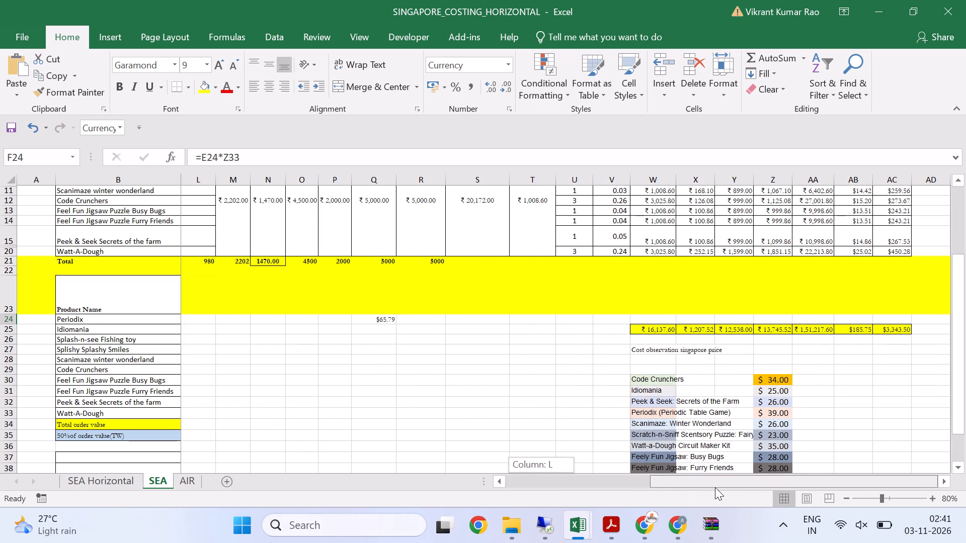
{"action": "left_click_drag", "start_coordinate": [715, 487], "coordinate": [450, 475]}
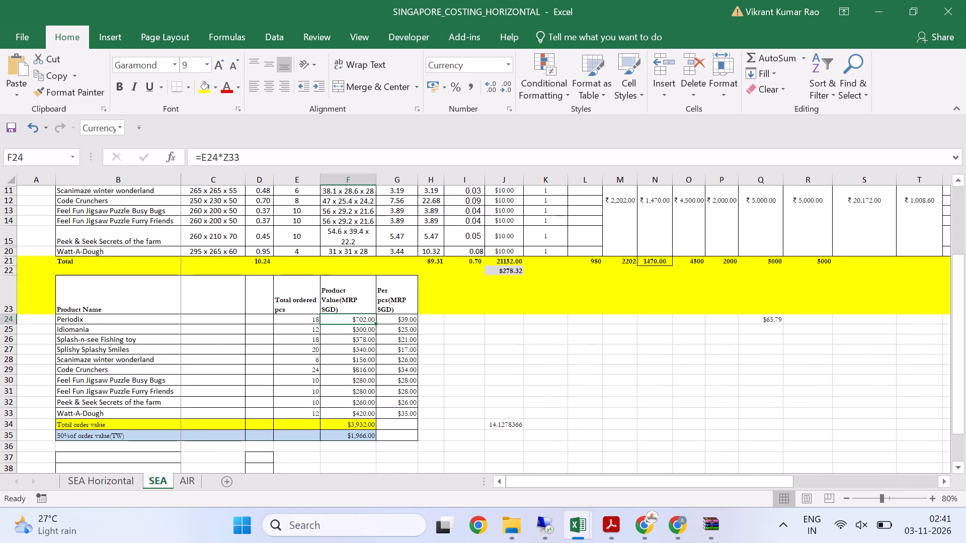
{"action": "left_click", "coordinate": [400, 321]}
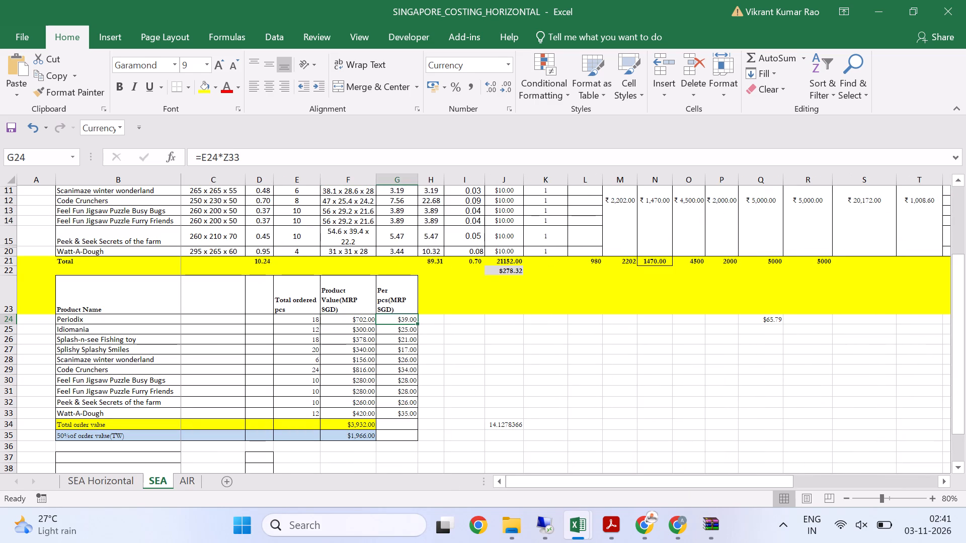
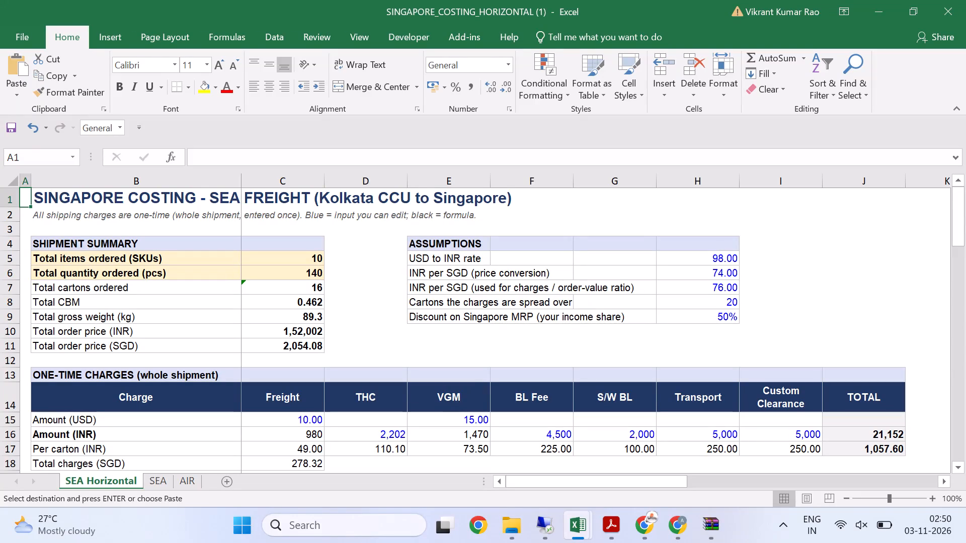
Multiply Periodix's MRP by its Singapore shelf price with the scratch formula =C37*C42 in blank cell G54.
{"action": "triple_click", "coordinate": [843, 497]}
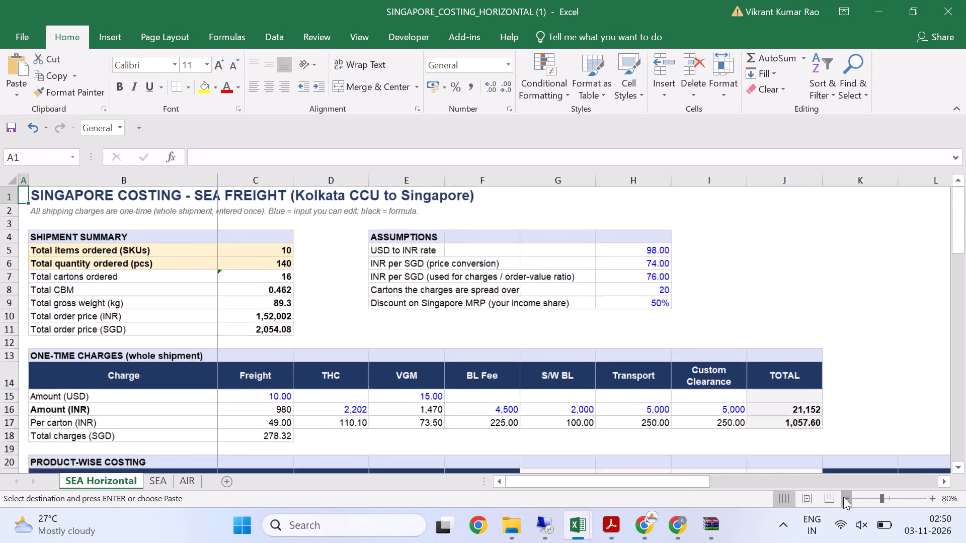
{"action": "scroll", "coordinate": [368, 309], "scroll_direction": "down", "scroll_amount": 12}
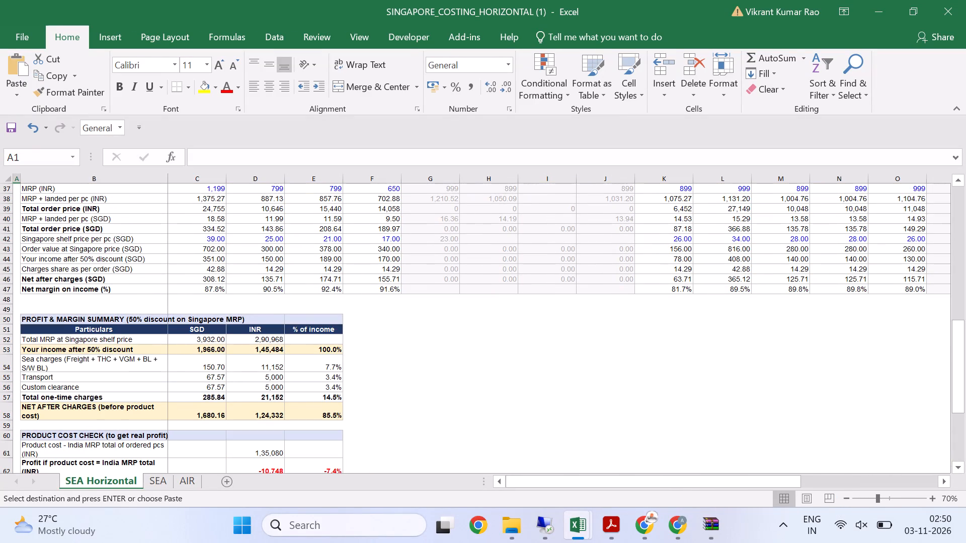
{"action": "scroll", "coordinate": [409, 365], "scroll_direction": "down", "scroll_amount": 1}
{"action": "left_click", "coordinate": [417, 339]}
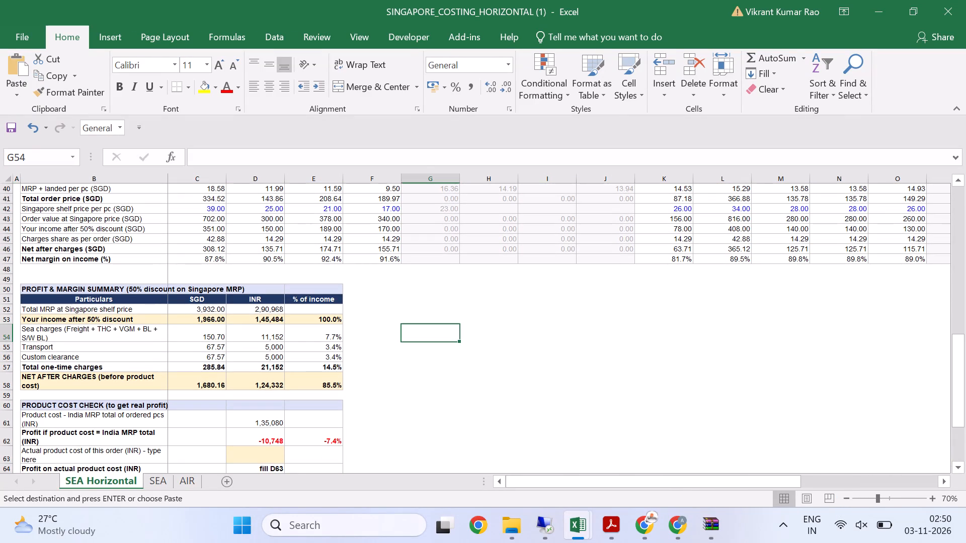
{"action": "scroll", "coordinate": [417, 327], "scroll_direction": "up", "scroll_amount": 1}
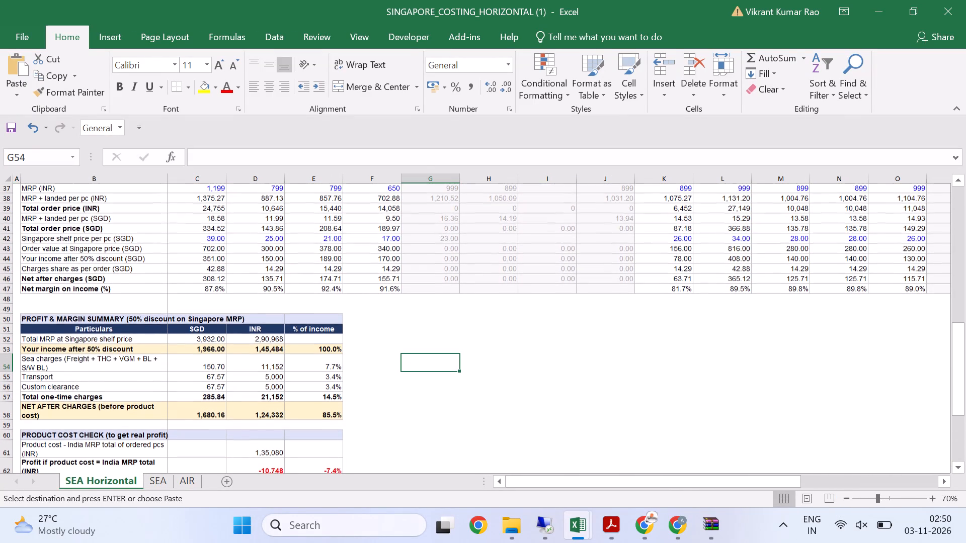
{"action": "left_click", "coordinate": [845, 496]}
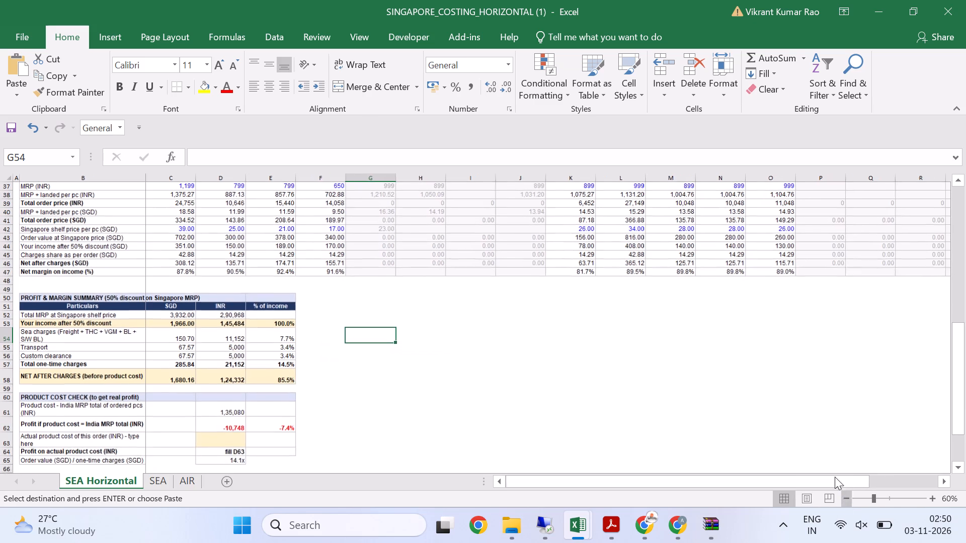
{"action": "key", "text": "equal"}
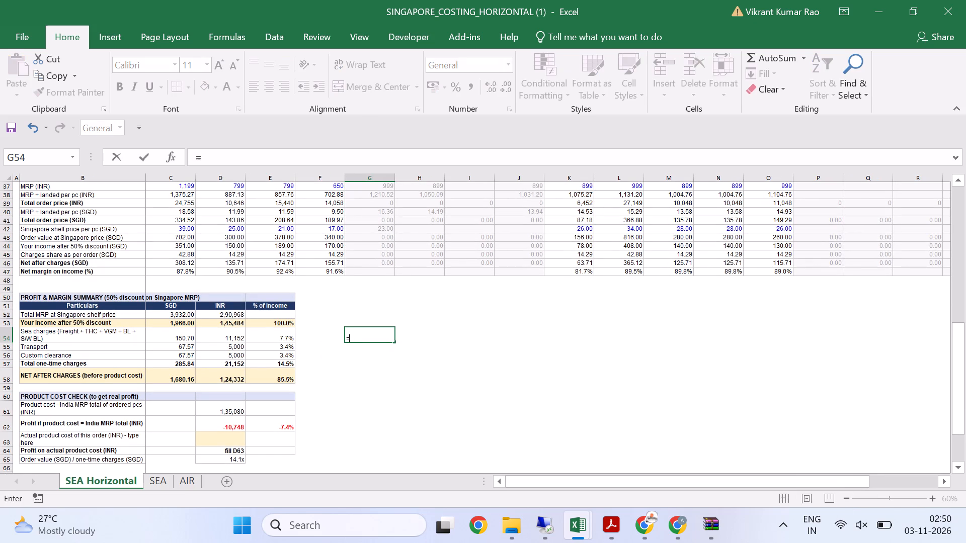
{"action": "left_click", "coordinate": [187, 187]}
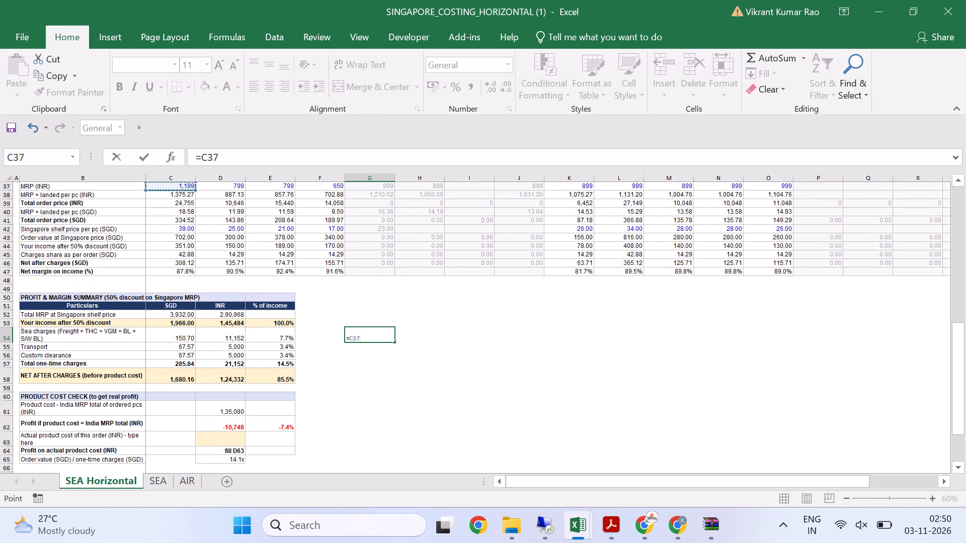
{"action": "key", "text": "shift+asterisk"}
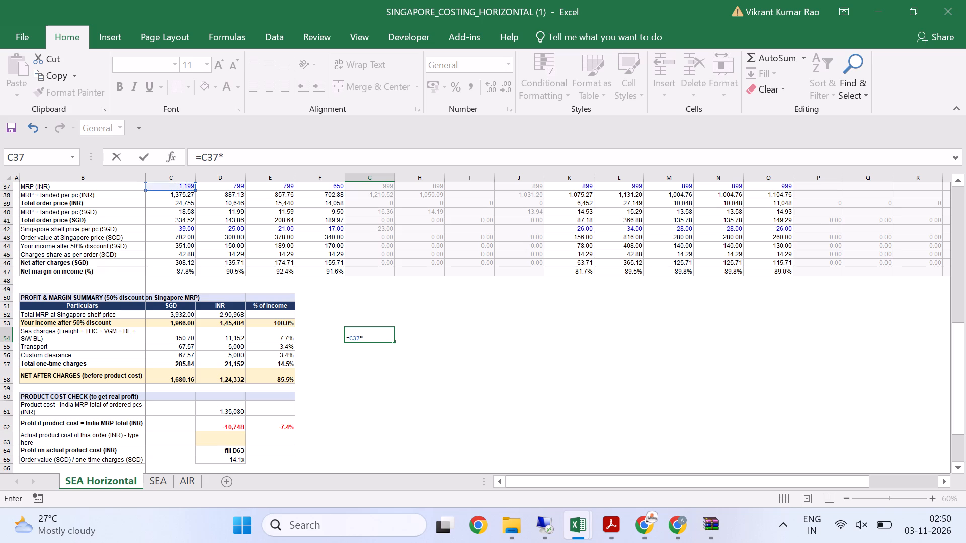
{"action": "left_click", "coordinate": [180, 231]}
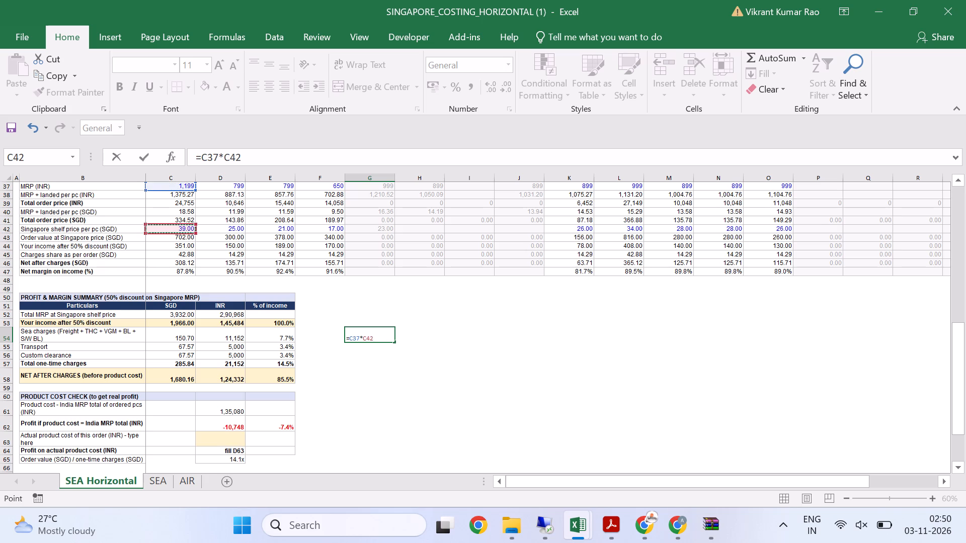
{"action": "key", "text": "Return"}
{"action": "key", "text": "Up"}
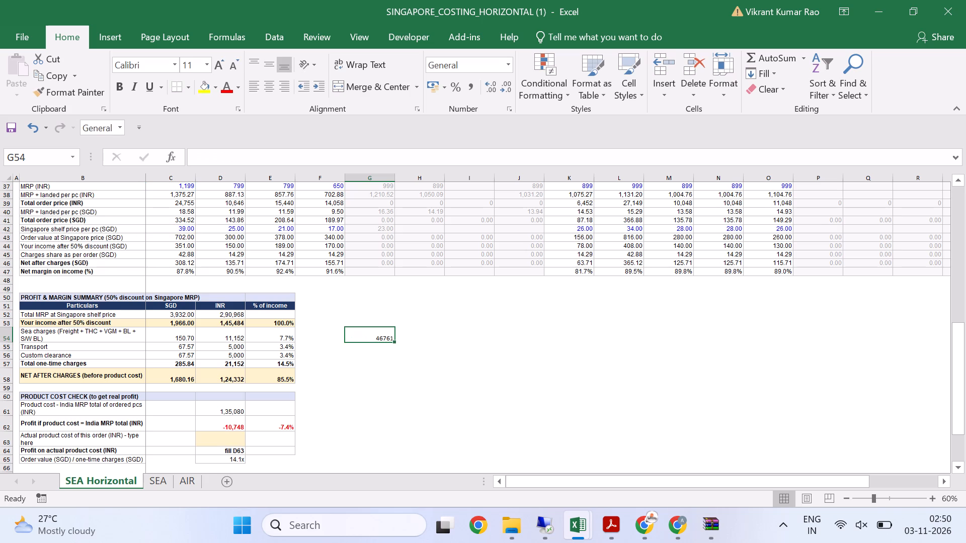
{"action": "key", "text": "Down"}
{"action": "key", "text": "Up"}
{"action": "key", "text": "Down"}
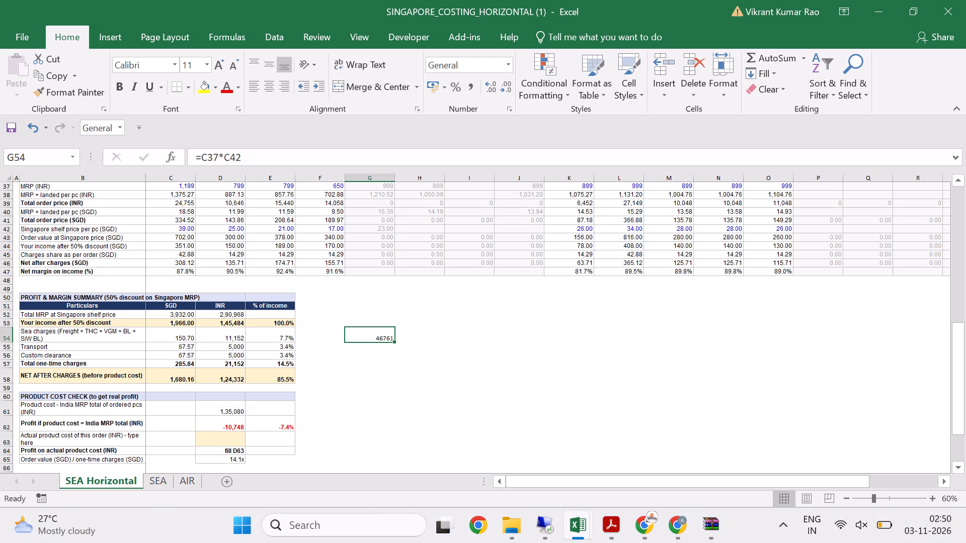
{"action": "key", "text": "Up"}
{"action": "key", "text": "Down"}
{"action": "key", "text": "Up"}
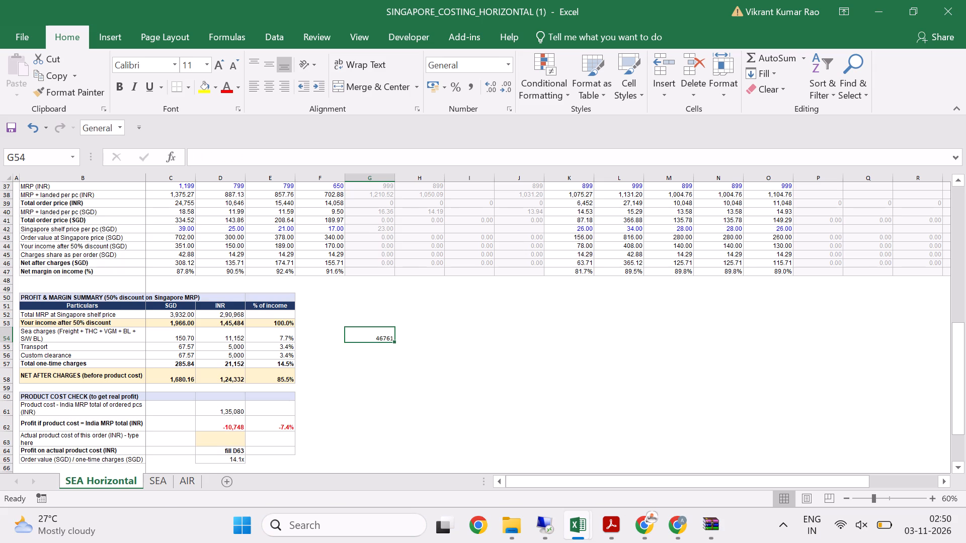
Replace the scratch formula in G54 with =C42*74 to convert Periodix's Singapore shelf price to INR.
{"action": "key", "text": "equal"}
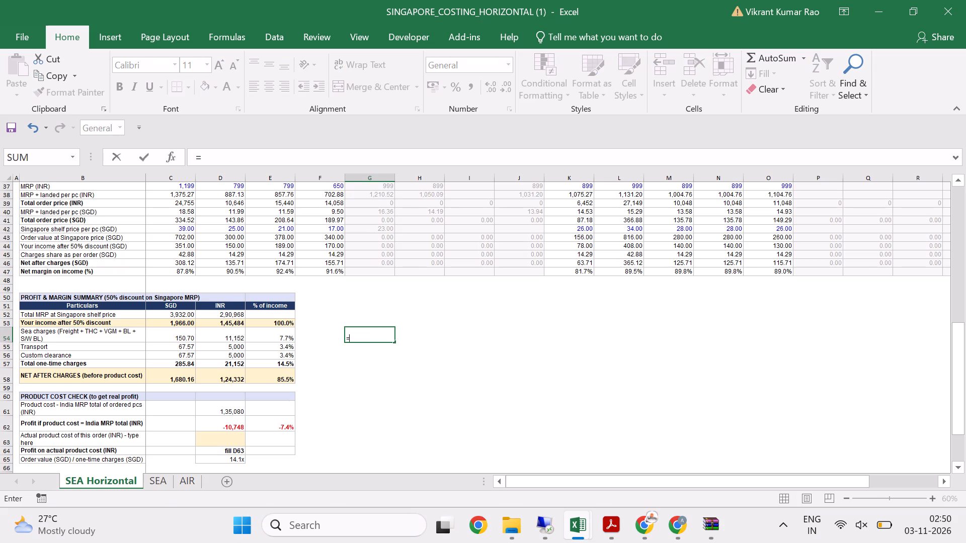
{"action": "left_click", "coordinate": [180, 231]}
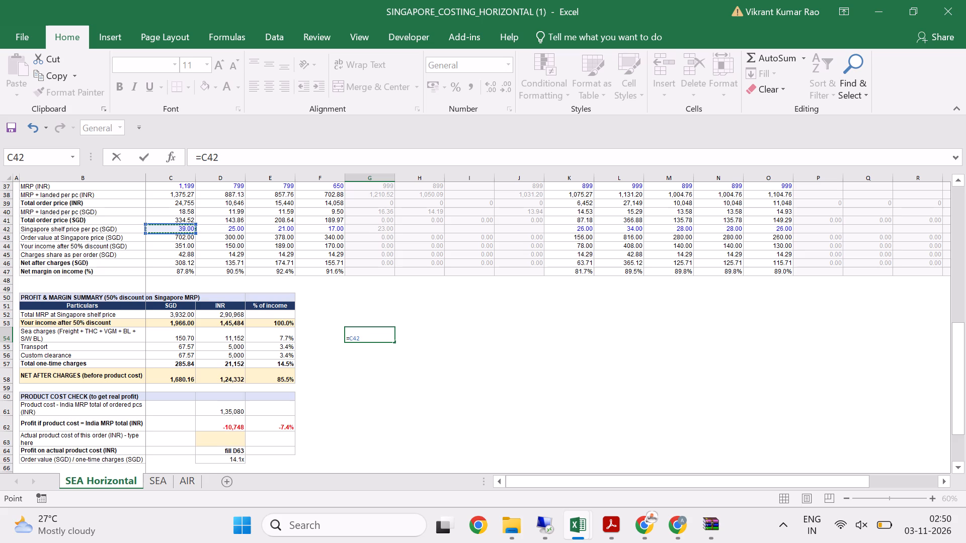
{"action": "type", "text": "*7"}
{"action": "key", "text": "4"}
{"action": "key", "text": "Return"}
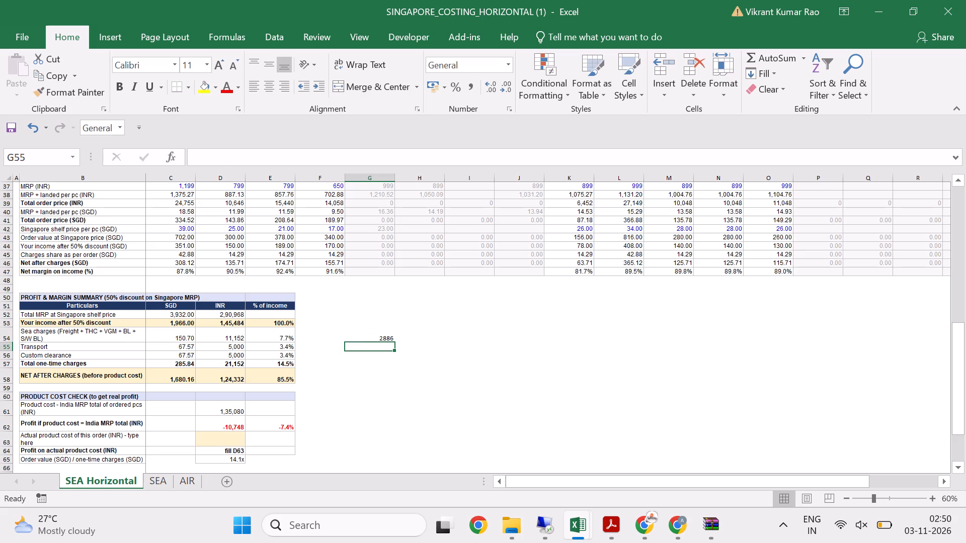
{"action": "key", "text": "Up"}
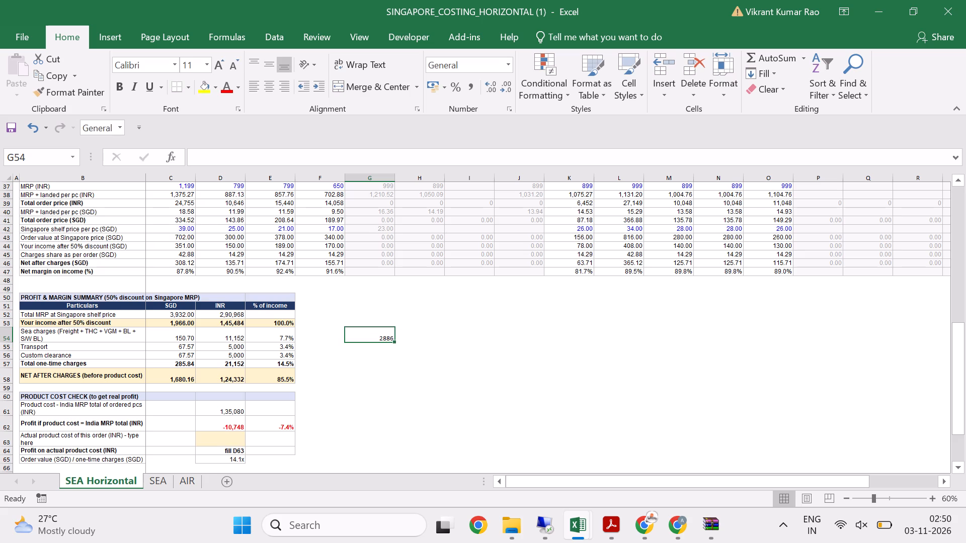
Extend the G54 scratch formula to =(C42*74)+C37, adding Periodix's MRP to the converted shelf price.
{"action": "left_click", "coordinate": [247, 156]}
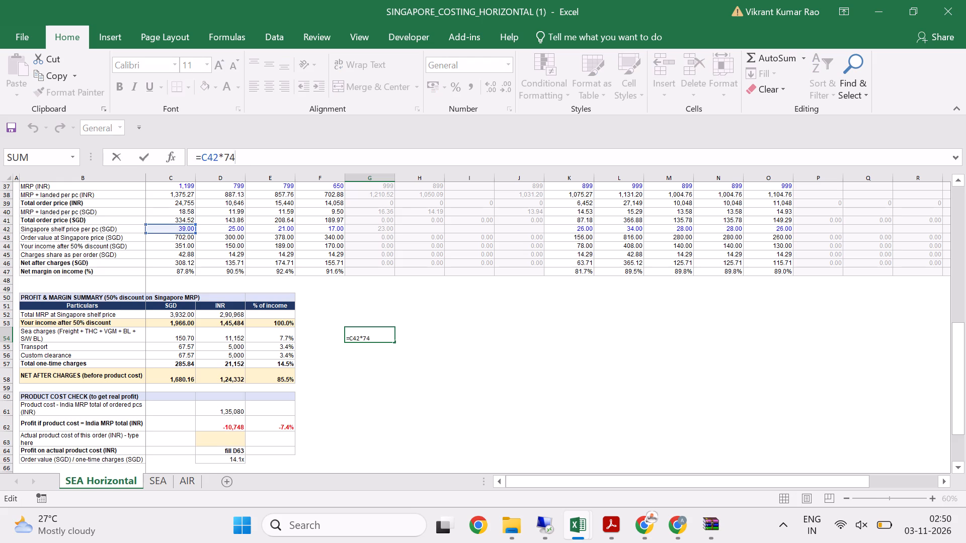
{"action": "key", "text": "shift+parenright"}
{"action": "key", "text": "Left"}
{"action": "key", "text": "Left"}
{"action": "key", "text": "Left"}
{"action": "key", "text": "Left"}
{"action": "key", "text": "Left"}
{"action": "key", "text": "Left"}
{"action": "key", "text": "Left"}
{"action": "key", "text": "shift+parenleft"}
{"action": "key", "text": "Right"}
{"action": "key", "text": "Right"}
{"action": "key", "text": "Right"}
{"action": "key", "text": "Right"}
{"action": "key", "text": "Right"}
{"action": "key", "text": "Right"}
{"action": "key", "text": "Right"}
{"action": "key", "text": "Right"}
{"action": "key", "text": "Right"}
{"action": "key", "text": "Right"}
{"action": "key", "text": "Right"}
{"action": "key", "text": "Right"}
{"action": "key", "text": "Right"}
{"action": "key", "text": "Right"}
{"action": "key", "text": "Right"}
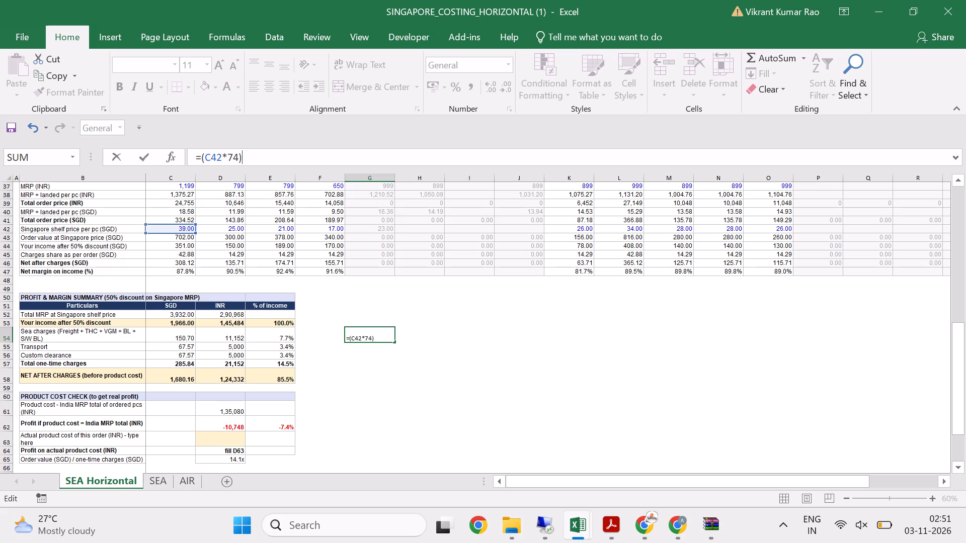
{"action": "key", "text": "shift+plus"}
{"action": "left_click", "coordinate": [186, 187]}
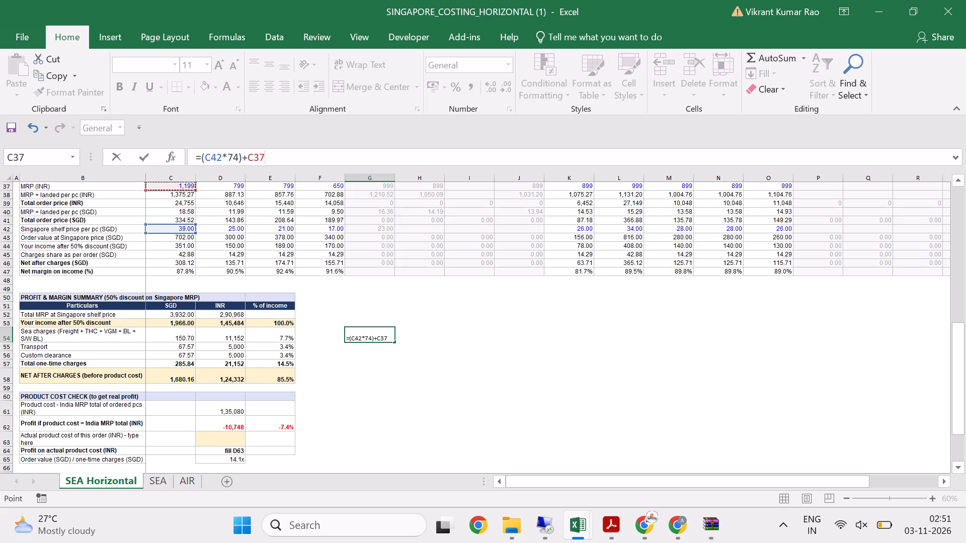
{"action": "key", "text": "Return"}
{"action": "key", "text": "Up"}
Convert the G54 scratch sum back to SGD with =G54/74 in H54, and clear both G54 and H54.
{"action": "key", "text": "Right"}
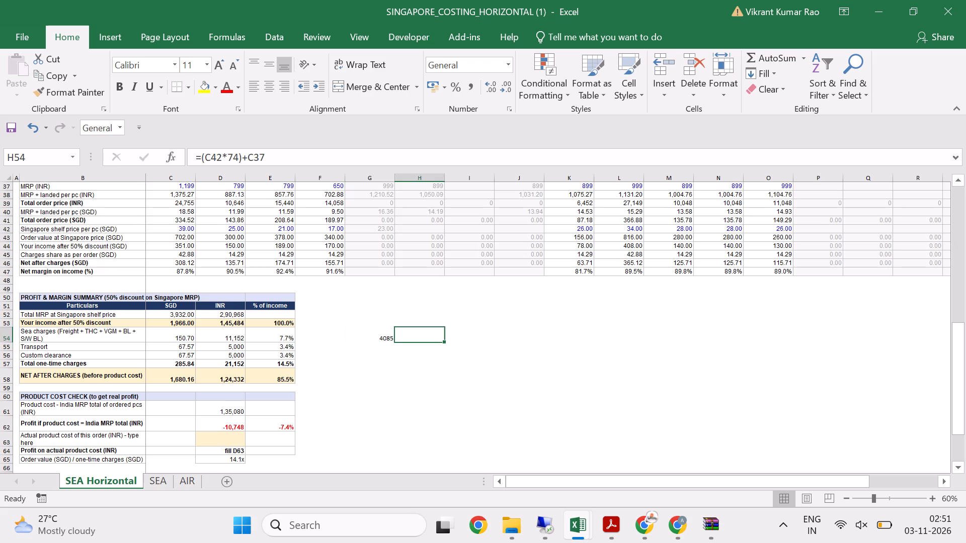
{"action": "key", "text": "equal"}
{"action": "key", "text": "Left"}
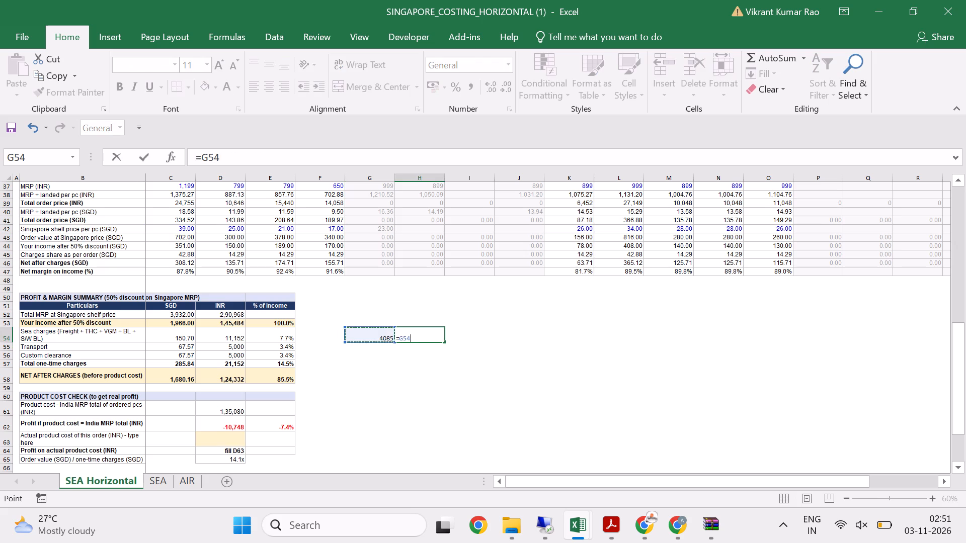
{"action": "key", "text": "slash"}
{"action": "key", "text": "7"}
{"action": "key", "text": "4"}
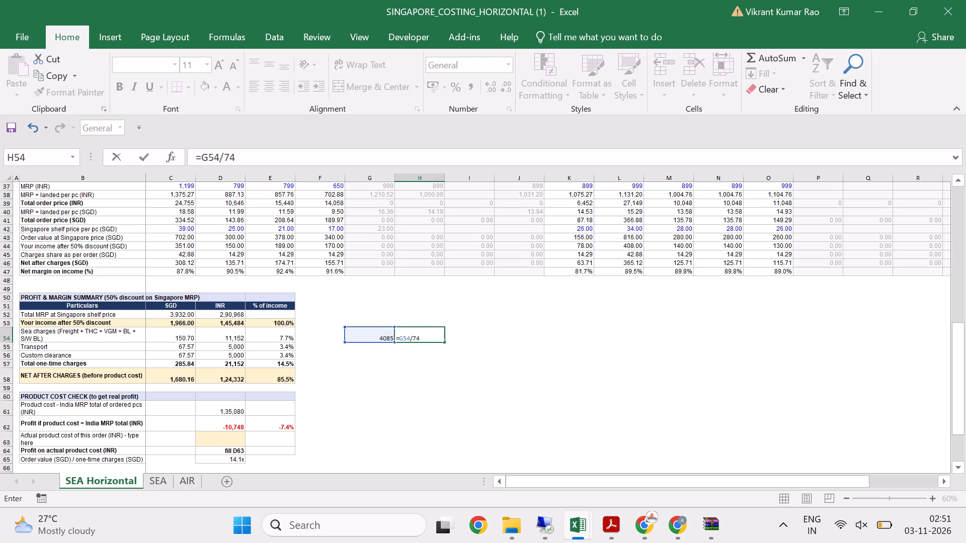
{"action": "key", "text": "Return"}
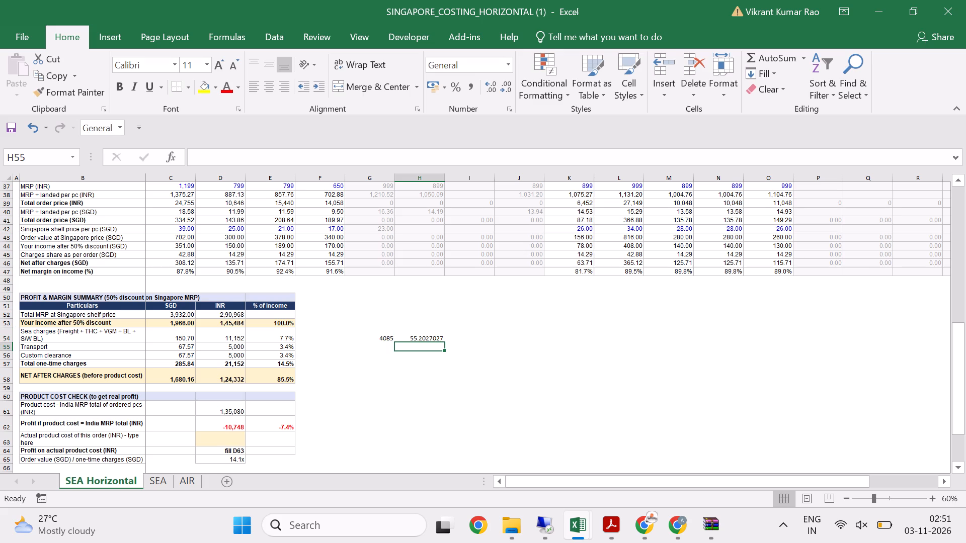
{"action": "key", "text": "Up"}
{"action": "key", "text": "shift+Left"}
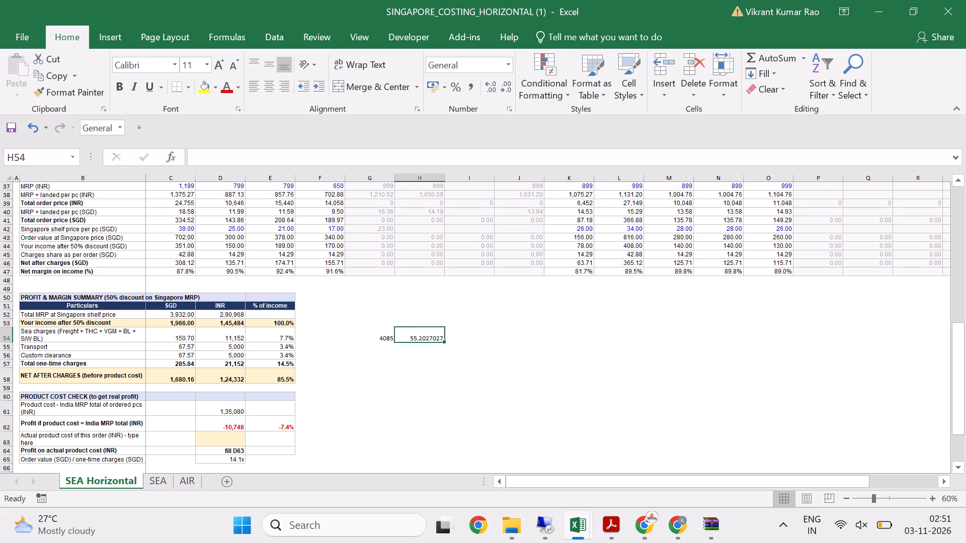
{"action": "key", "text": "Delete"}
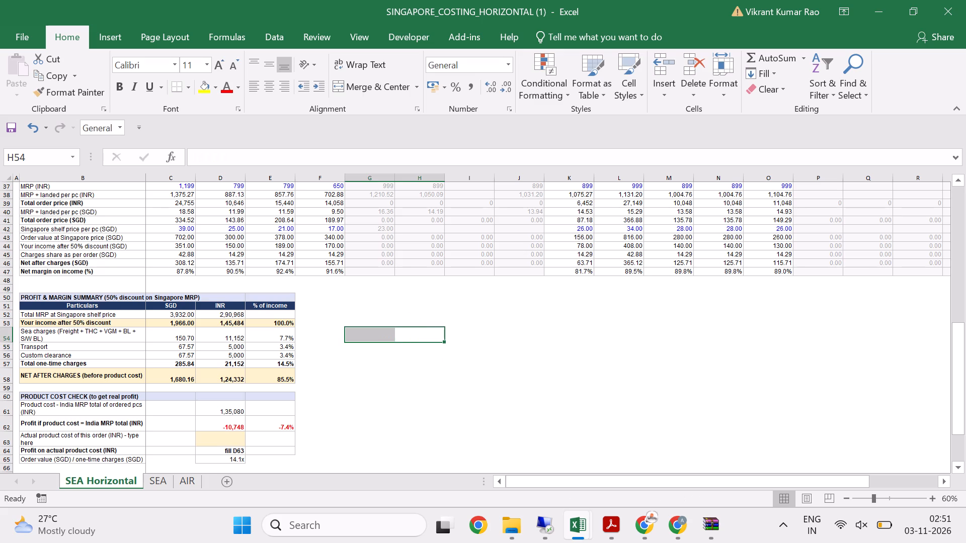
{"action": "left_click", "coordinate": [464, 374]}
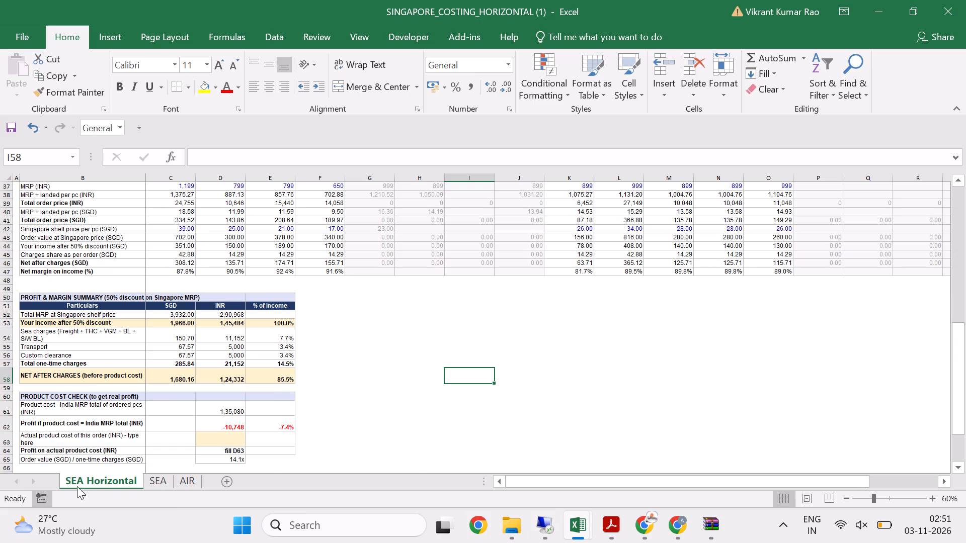
On the SEA sheet, examine Periodix's product value formula in F24 against the sheet's costing columns and Singapore price list.
{"action": "left_click", "coordinate": [149, 478]}
{"action": "left_click", "coordinate": [337, 323]}
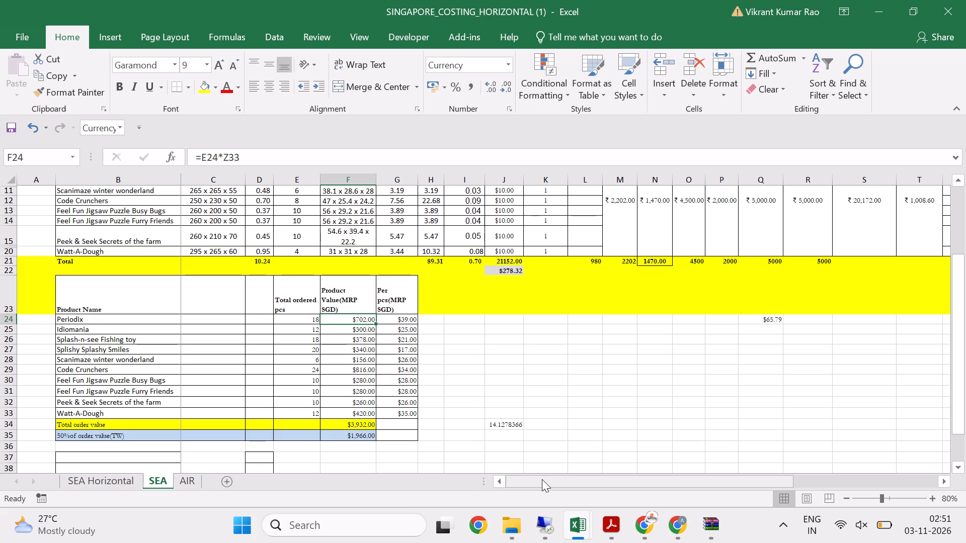
{"action": "left_click_drag", "start_coordinate": [542, 479], "coordinate": [689, 476]}
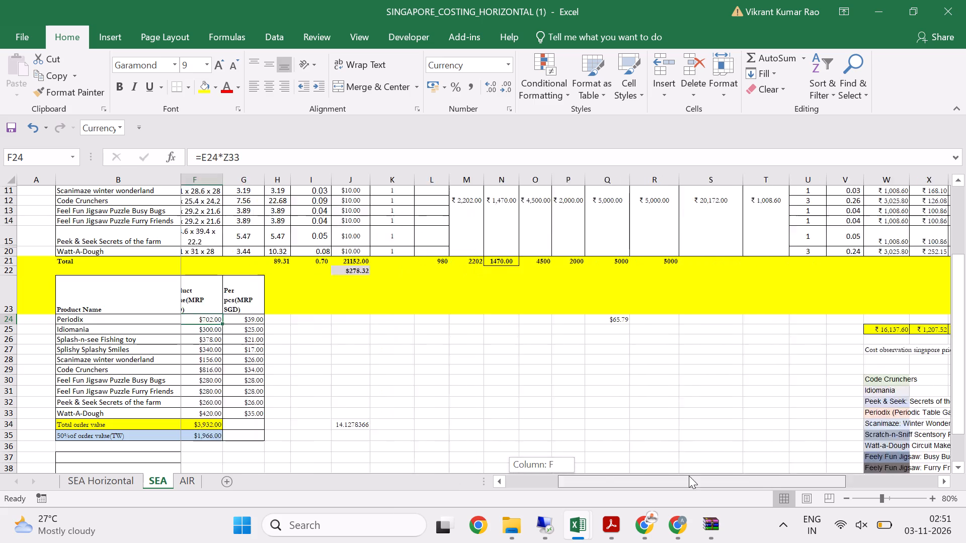
{"action": "left_click_drag", "start_coordinate": [689, 476], "coordinate": [515, 476]}
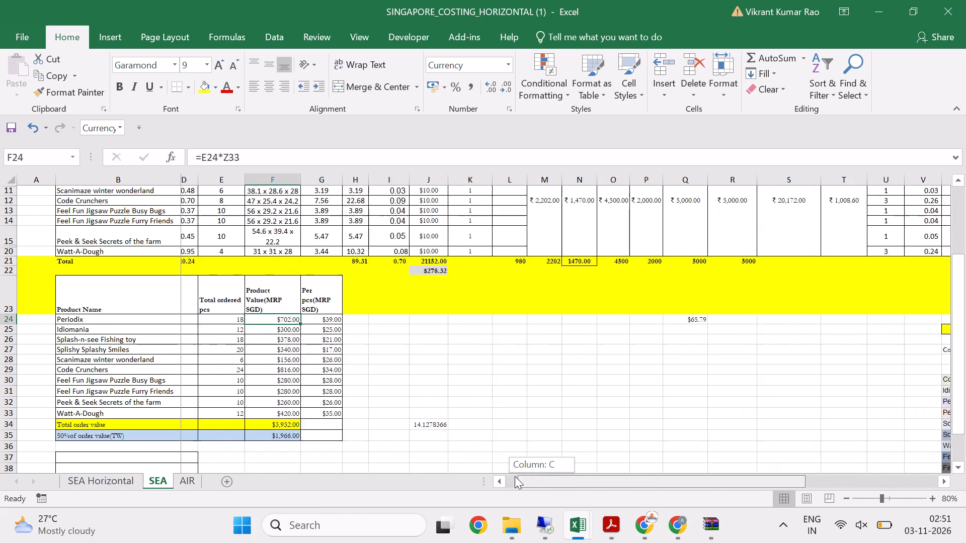
{"action": "left_click_drag", "start_coordinate": [515, 476], "coordinate": [444, 476]}
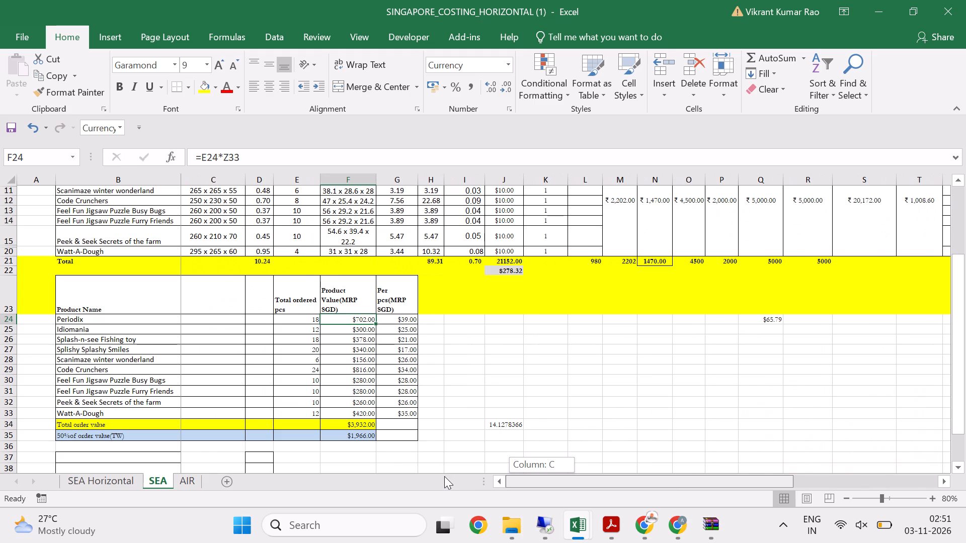
{"action": "left_click_drag", "start_coordinate": [444, 476], "coordinate": [675, 444]}
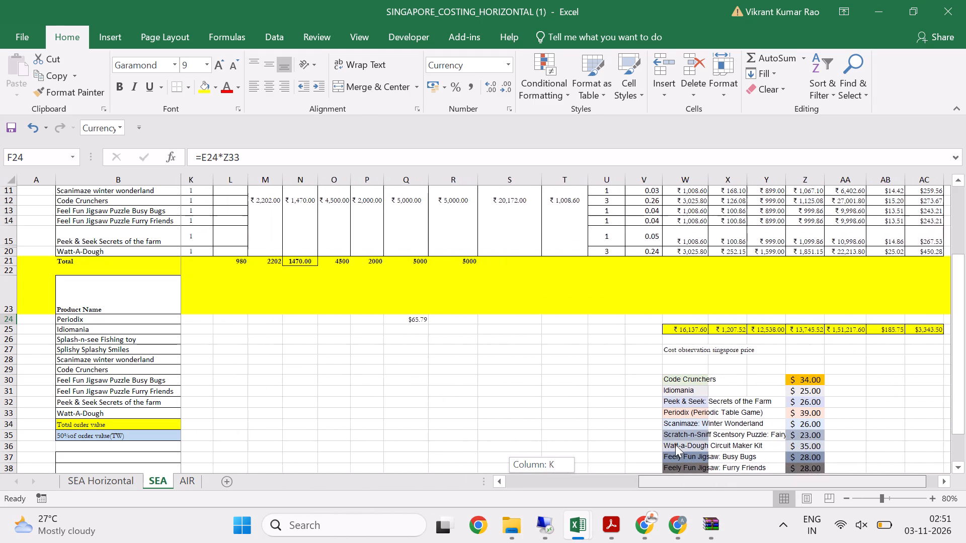
{"action": "left_click_drag", "start_coordinate": [675, 444], "coordinate": [703, 437]}
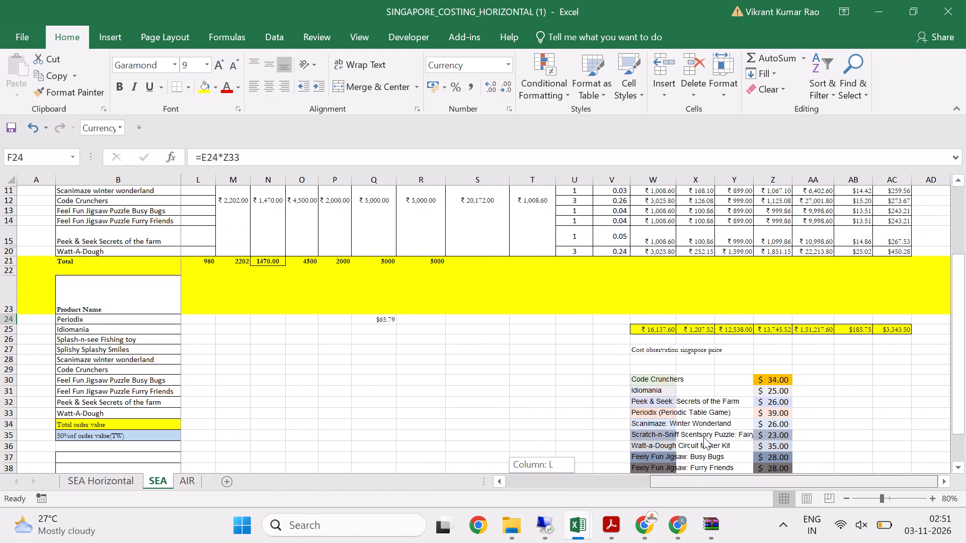
{"action": "left_click_drag", "start_coordinate": [703, 437], "coordinate": [485, 447]}
Examine Periodix's total ordered pieces, product value and per-piece MRP formulas in E24:G24, and review the product table E24:G33.
{"action": "left_click", "coordinate": [395, 322]}
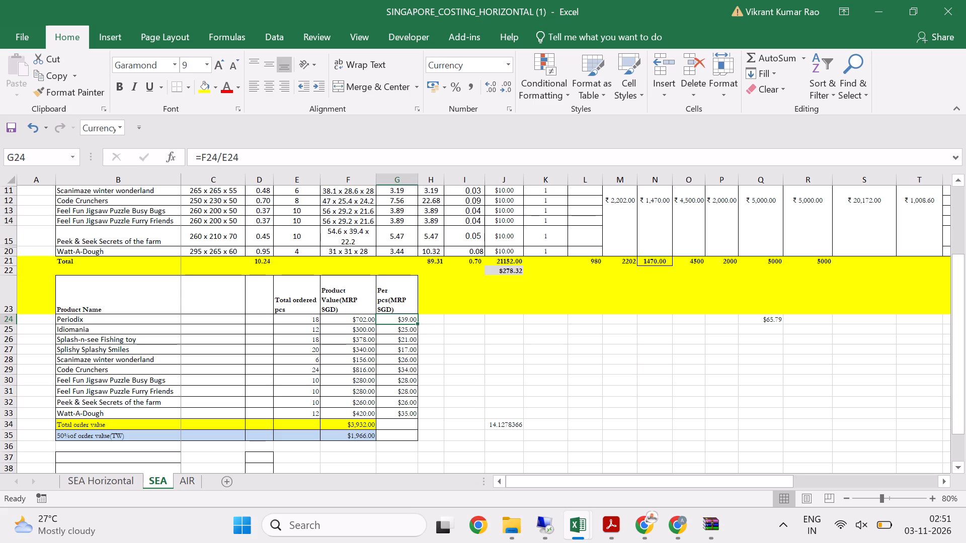
{"action": "left_click", "coordinate": [357, 320]}
{"action": "left_click", "coordinate": [304, 321]}
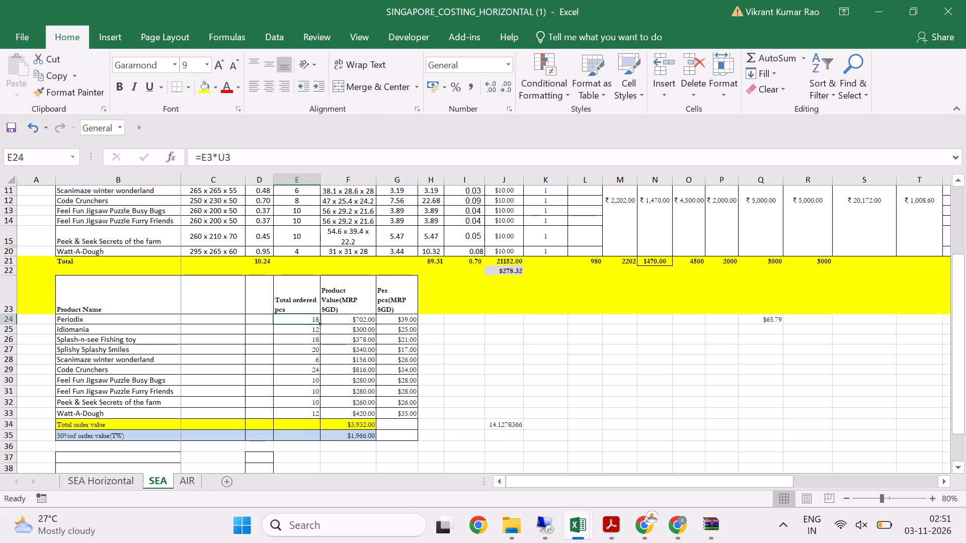
{"action": "left_click", "coordinate": [335, 320]}
{"action": "left_click", "coordinate": [390, 320]}
{"action": "left_click", "coordinate": [365, 321]}
{"action": "left_click", "coordinate": [304, 316]}
{"action": "left_click_drag", "start_coordinate": [302, 319], "coordinate": [394, 327]}
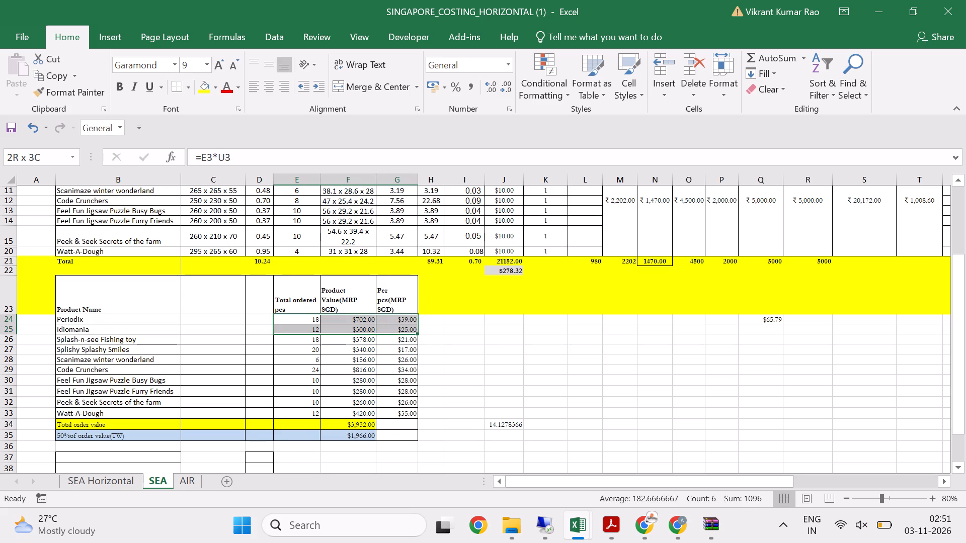
{"action": "left_click_drag", "start_coordinate": [394, 327], "coordinate": [388, 411]}
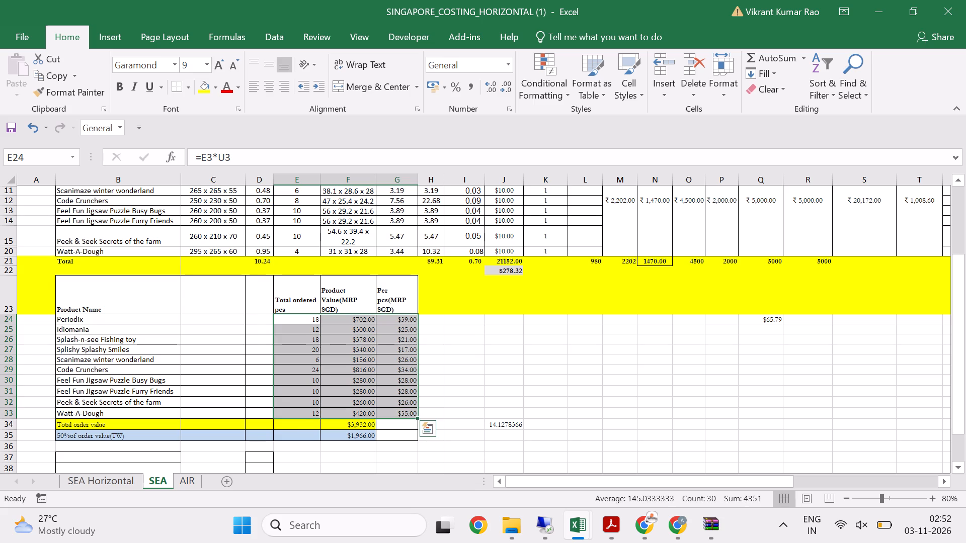
{"action": "left_click", "coordinate": [474, 350]}
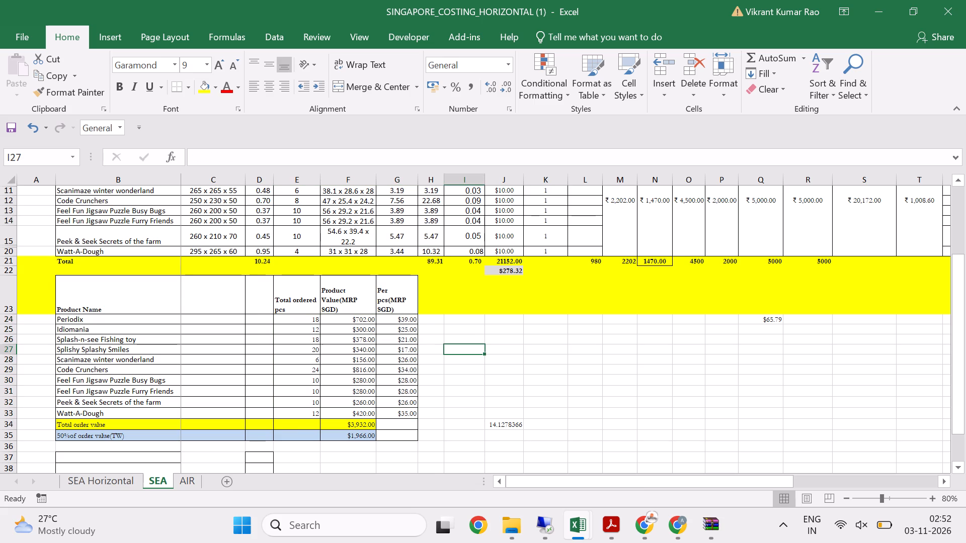
Inspect the formula in J34 and trace the total order value and SGD charges cells it references.
{"action": "left_click", "coordinate": [500, 427]}
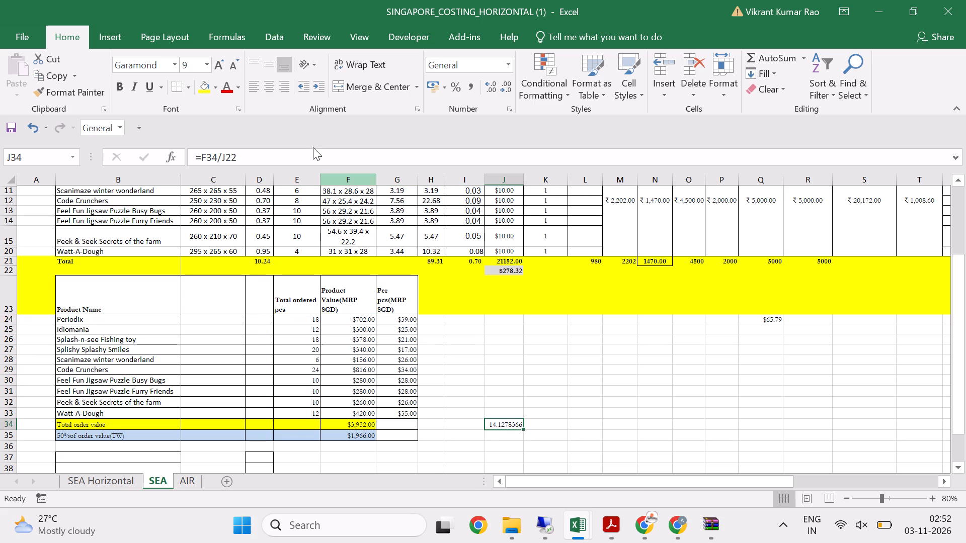
{"action": "left_click", "coordinate": [313, 147]}
{"action": "left_click", "coordinate": [312, 150]}
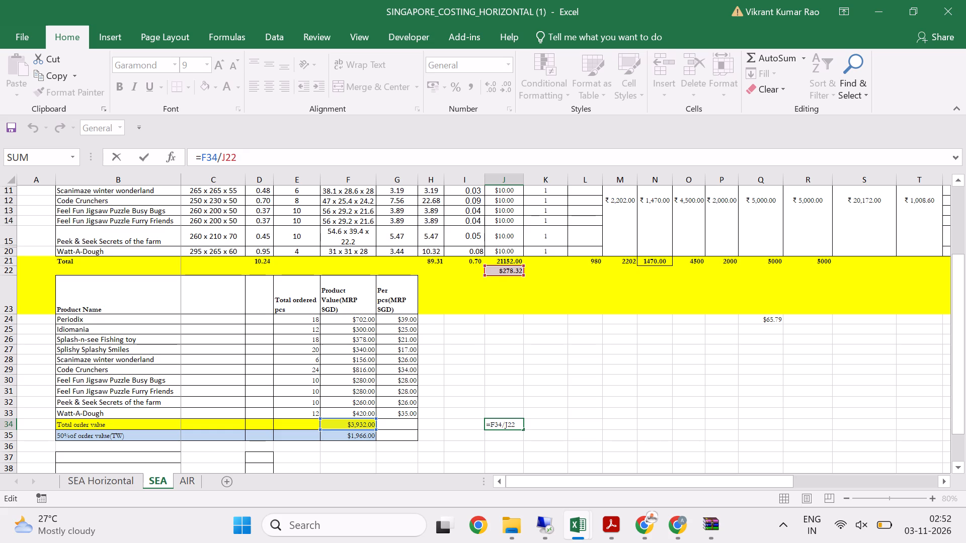
{"action": "left_click", "coordinate": [509, 396]}
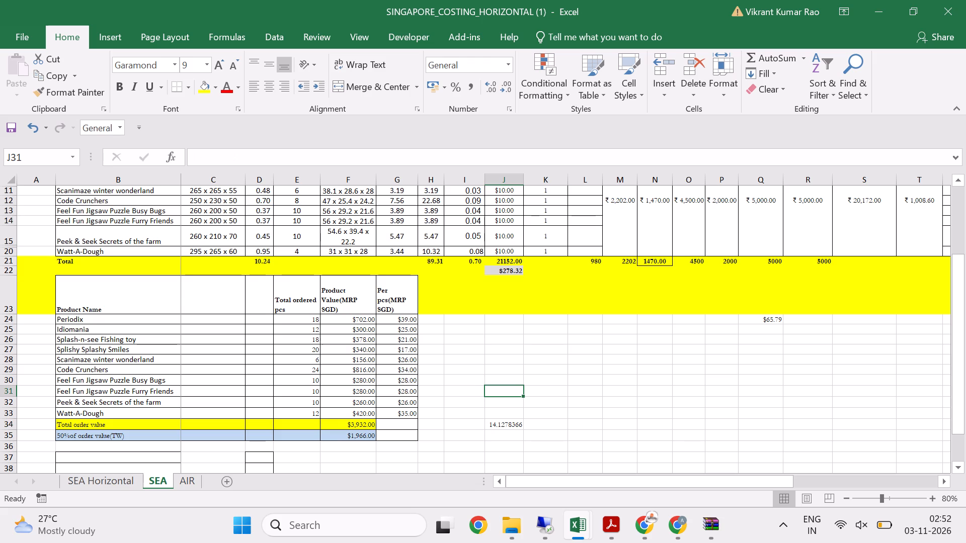
{"action": "left_click", "coordinate": [515, 427]}
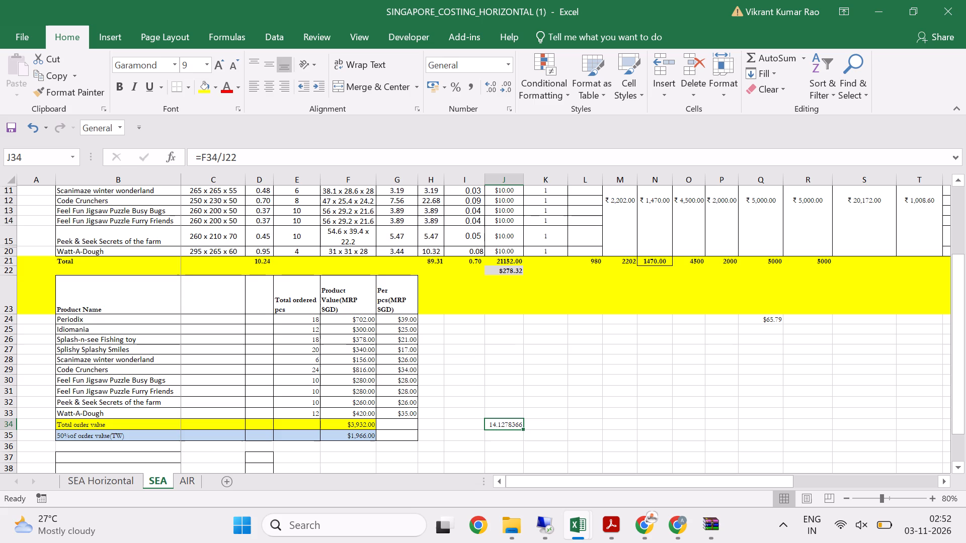
Copy the formatting of the SGD charges cell J22 onto J34 with Format Painter.
{"action": "left_click", "coordinate": [519, 274]}
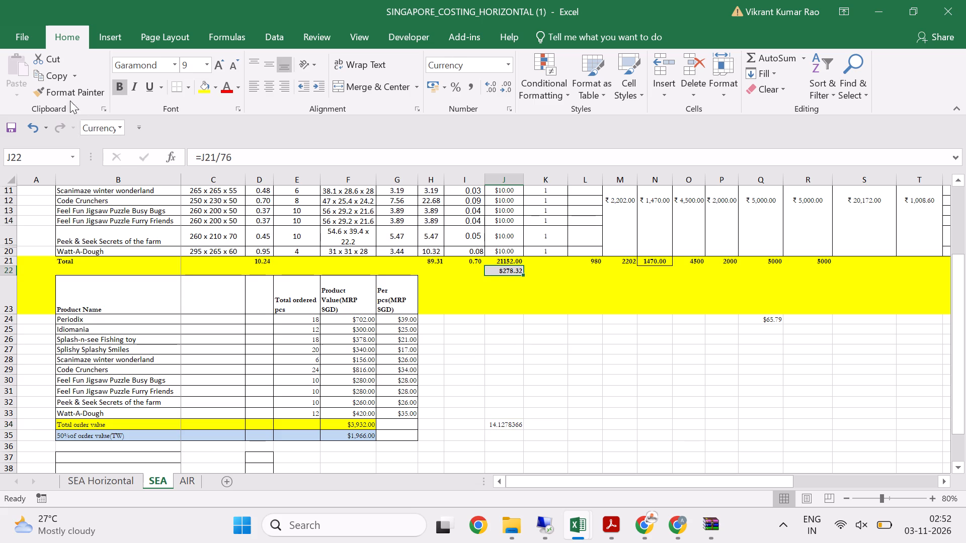
{"action": "left_click", "coordinate": [65, 95]}
{"action": "left_click", "coordinate": [498, 424]}
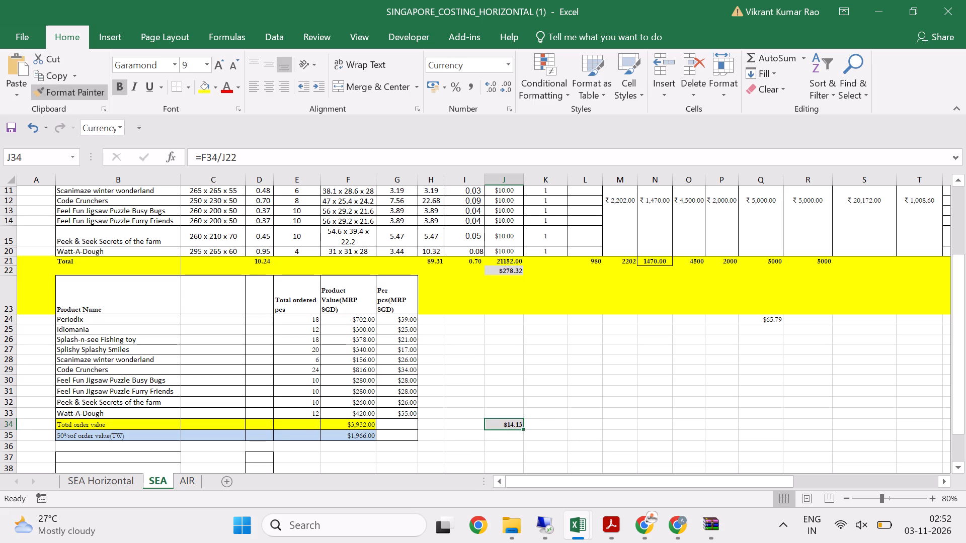
{"action": "left_click", "coordinate": [584, 420]}
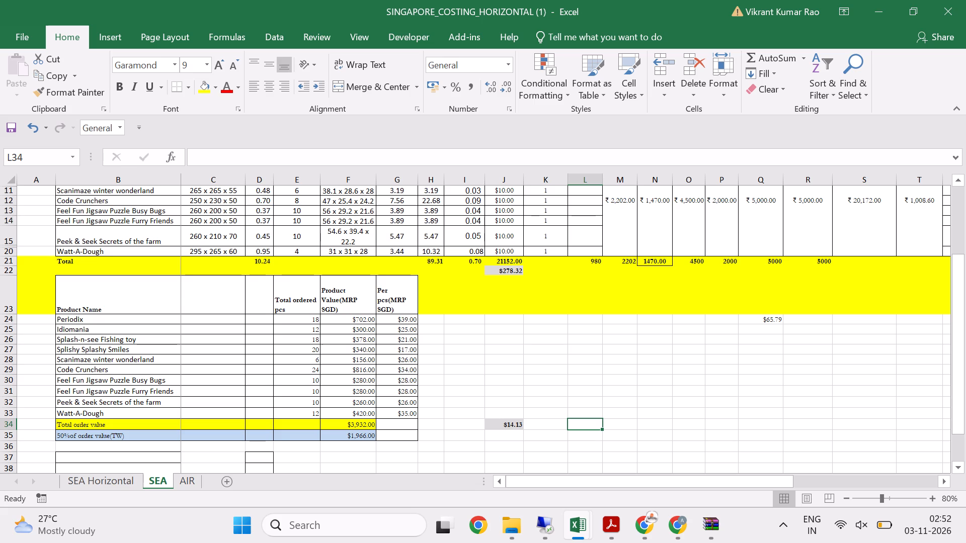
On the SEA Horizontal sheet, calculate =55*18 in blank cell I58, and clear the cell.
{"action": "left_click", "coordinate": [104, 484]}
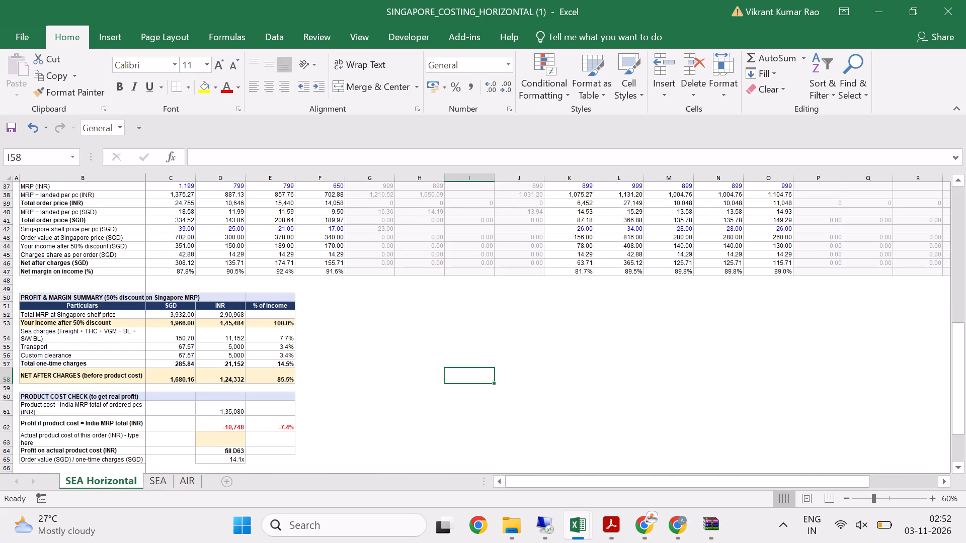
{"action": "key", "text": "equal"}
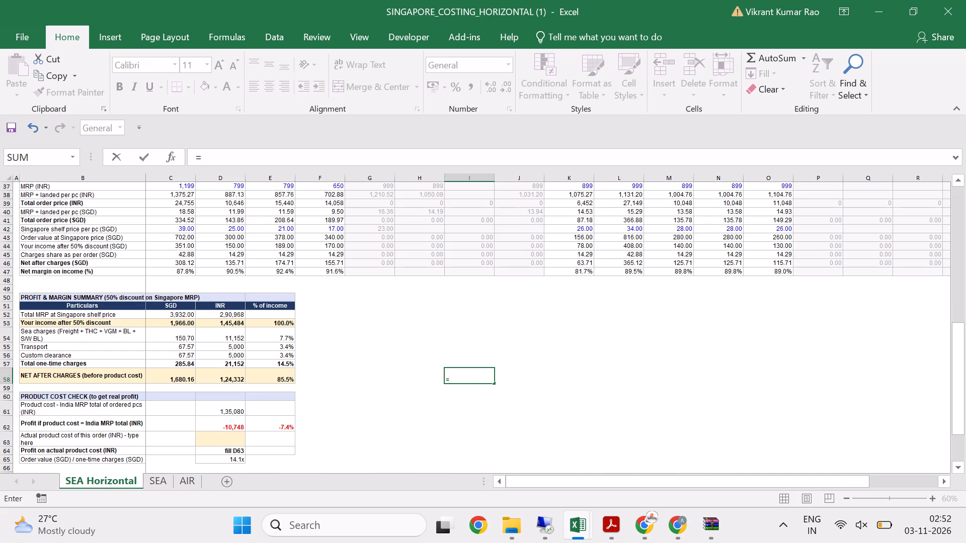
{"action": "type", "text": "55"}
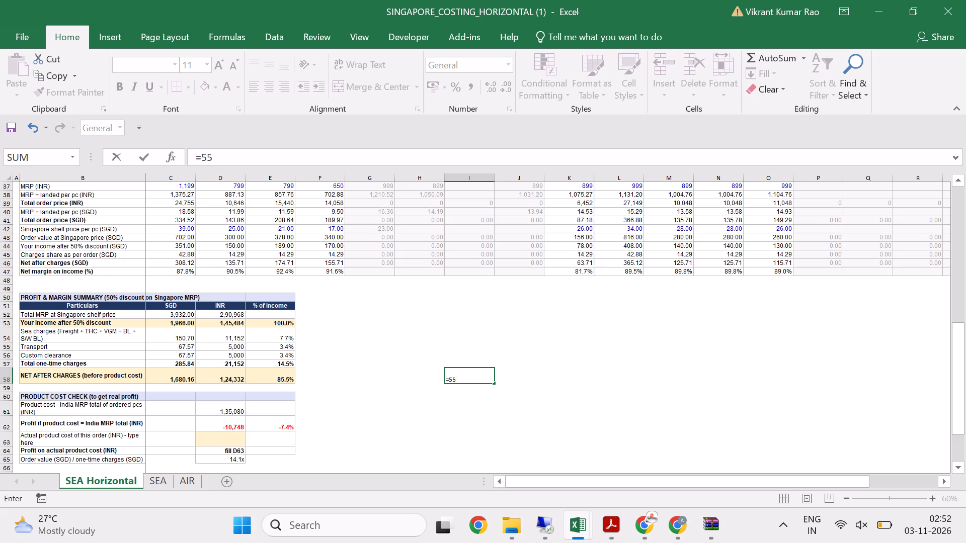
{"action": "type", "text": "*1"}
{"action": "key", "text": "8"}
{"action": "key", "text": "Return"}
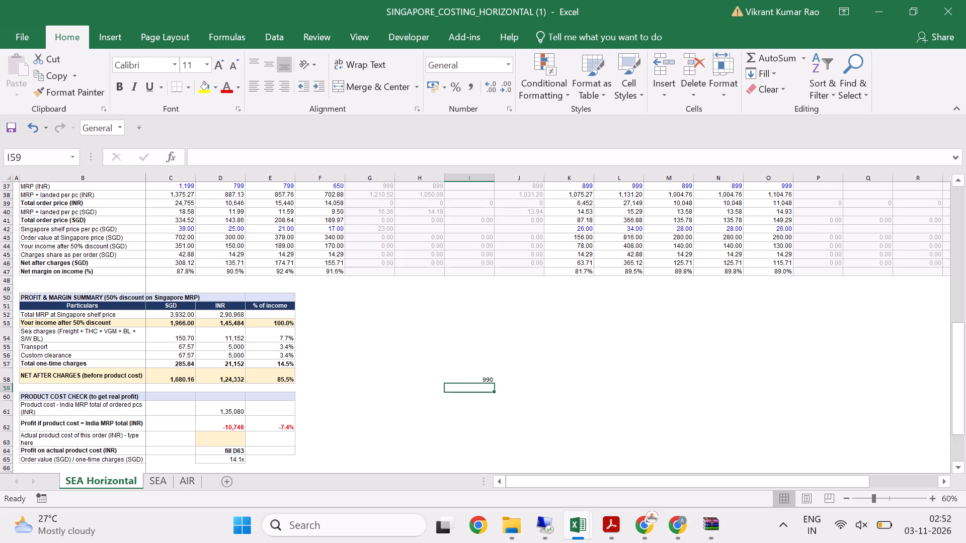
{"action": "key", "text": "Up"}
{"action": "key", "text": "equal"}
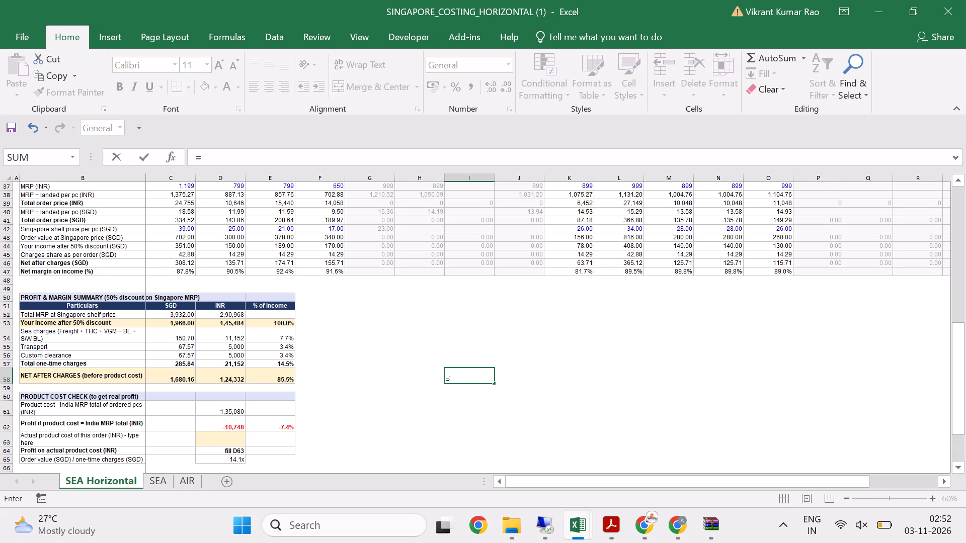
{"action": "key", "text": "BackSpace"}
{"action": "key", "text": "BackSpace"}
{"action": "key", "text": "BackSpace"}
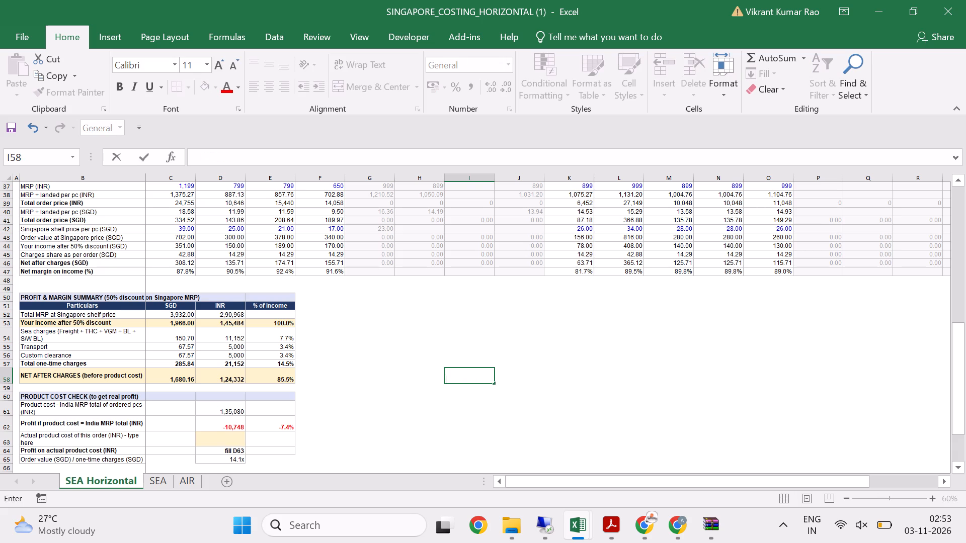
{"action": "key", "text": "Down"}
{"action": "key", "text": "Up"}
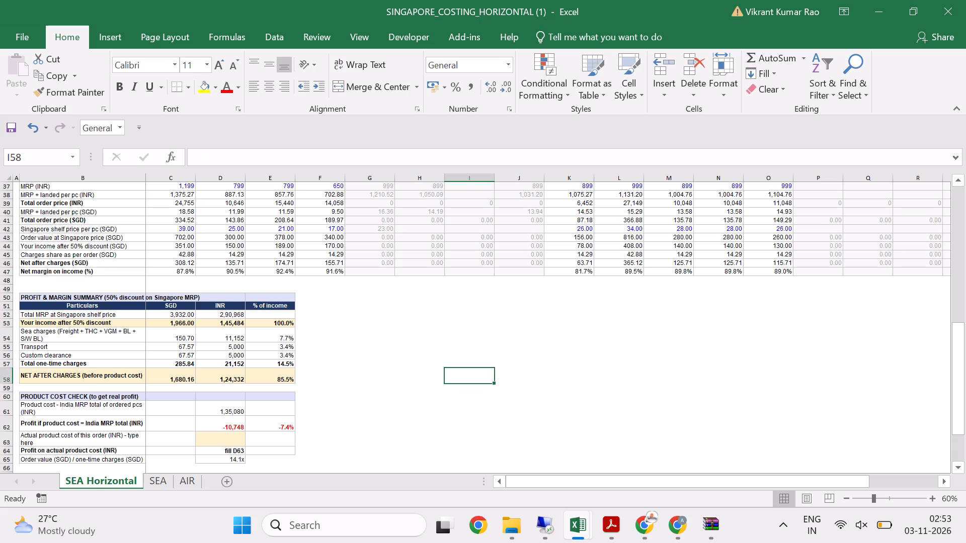
Check Periodix's Singapore shelf price in C42 and trace the cells used by its order value formula in C43.
{"action": "left_click", "coordinate": [178, 229]}
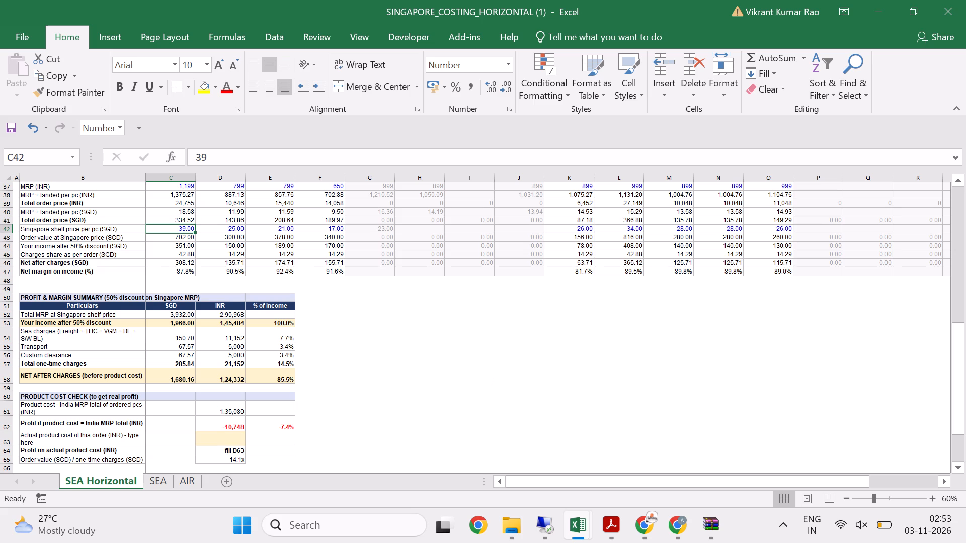
{"action": "left_click", "coordinate": [186, 239]}
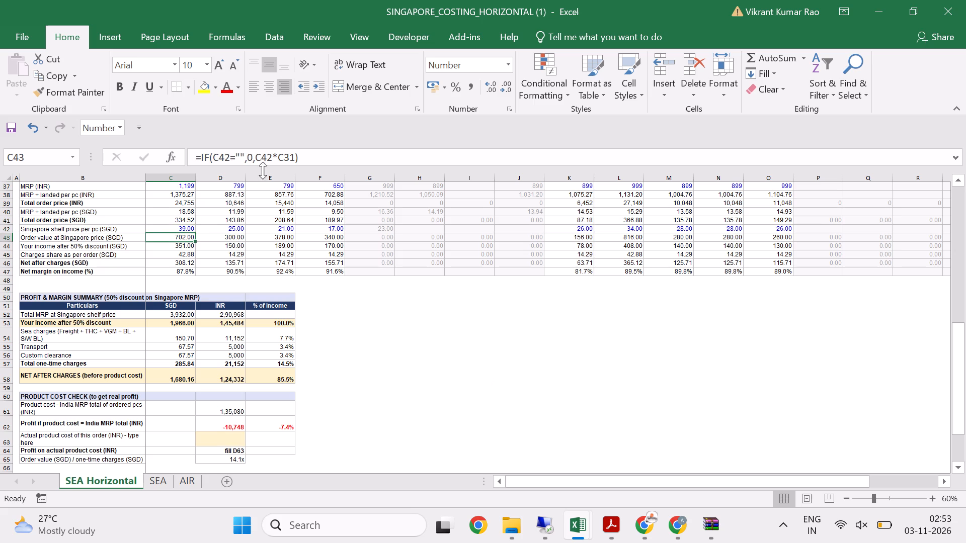
{"action": "left_click", "coordinate": [310, 157]}
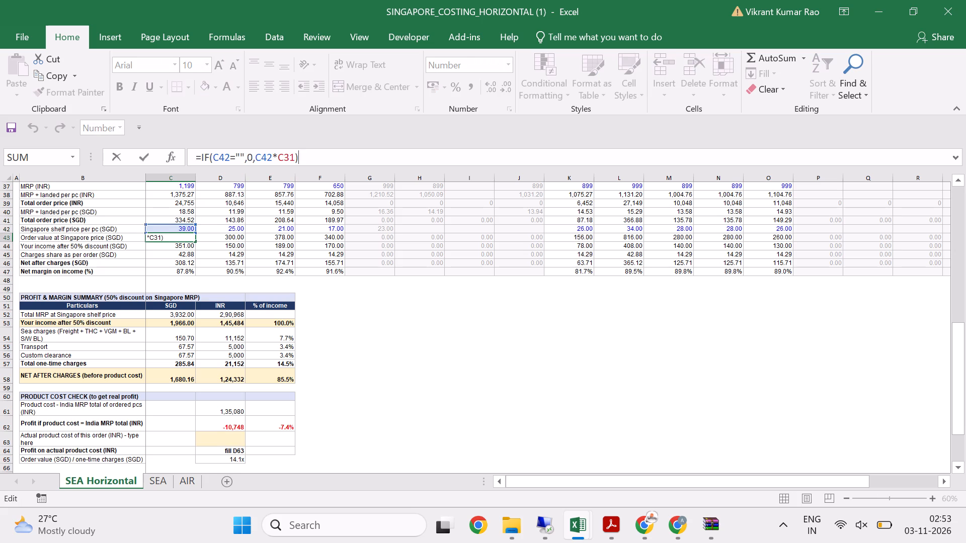
{"action": "scroll", "coordinate": [333, 347], "scroll_direction": "up", "scroll_amount": 3}
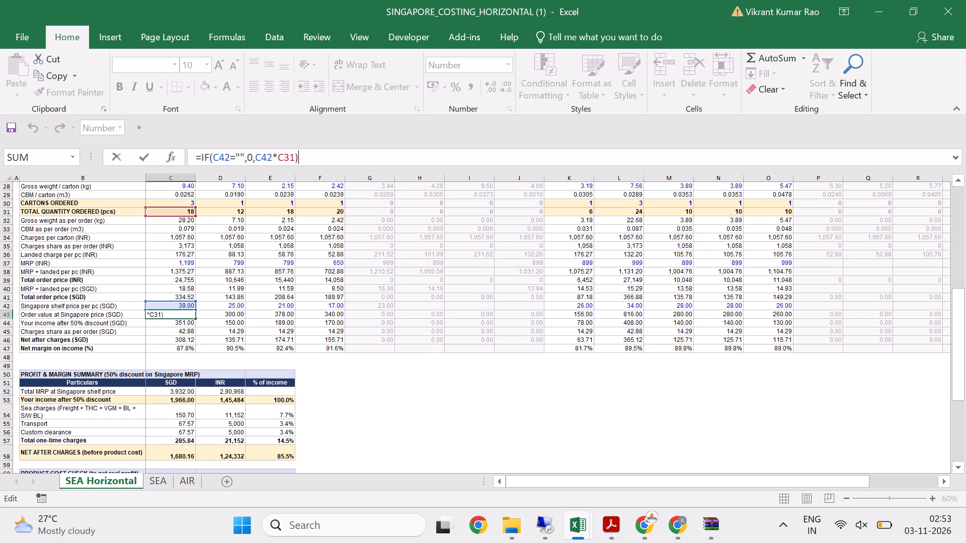
{"action": "left_click", "coordinate": [345, 401]}
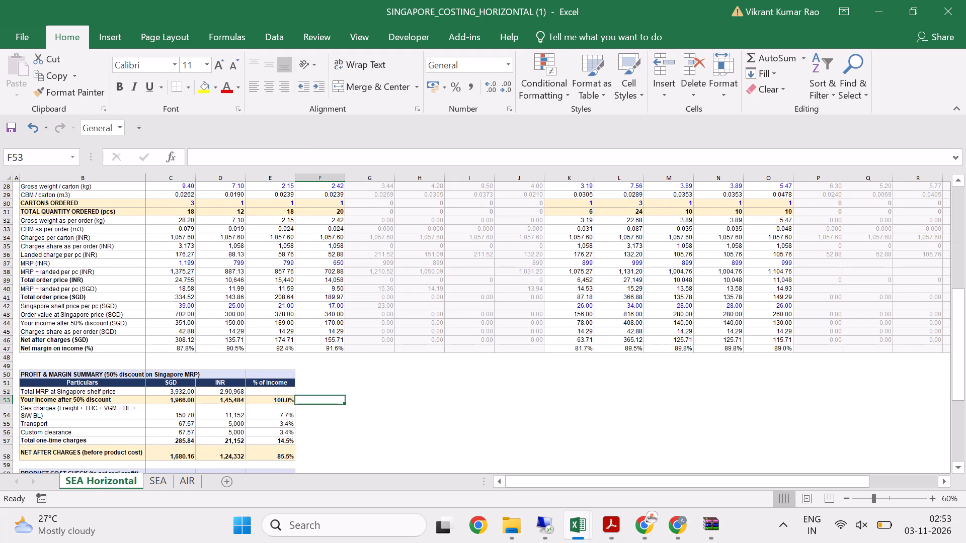
Check Periodix's discounted income formula in C44 and trace the charges and exchange-rate cells used by its SGD charges share in C45.
{"action": "left_click", "coordinate": [178, 323]}
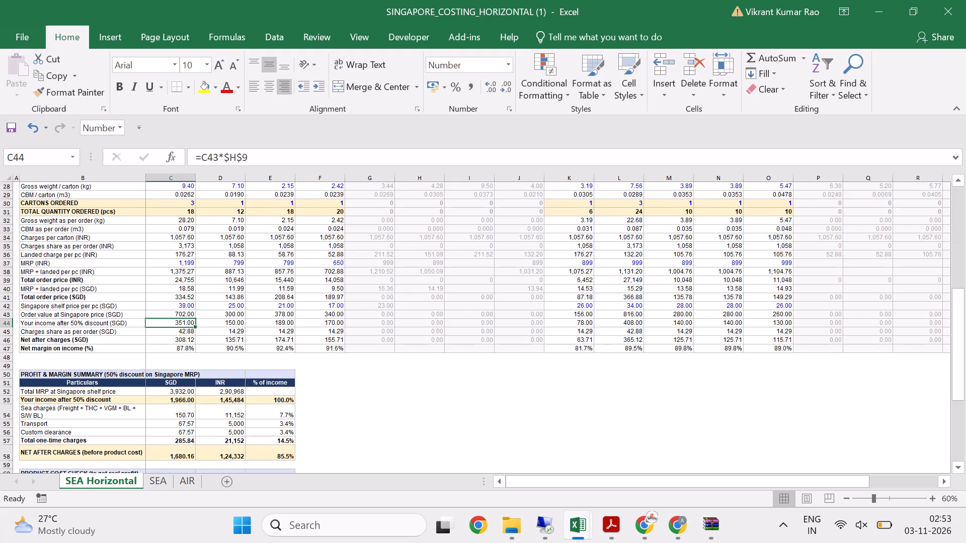
{"action": "left_click", "coordinate": [187, 331]}
{"action": "left_click", "coordinate": [267, 162]}
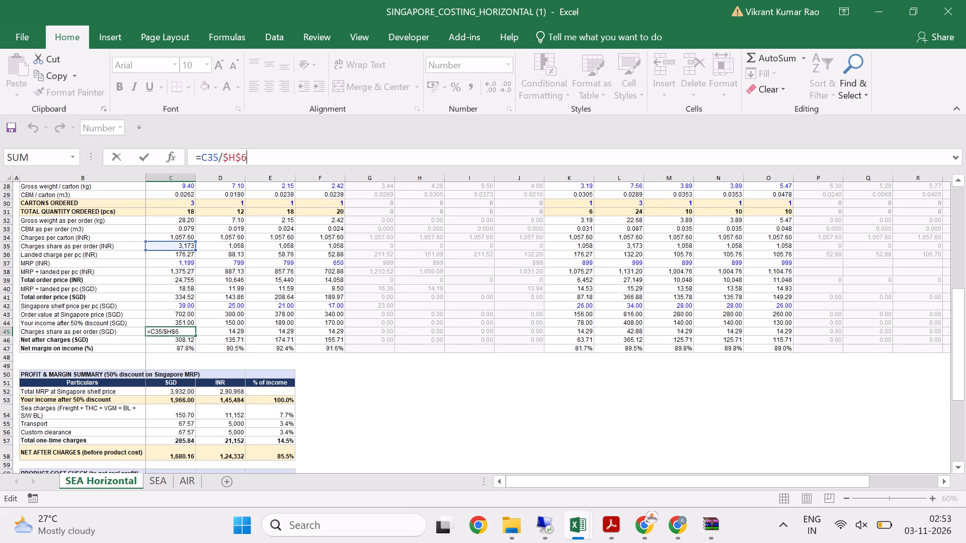
{"action": "scroll", "coordinate": [237, 342], "scroll_direction": "up", "scroll_amount": 1}
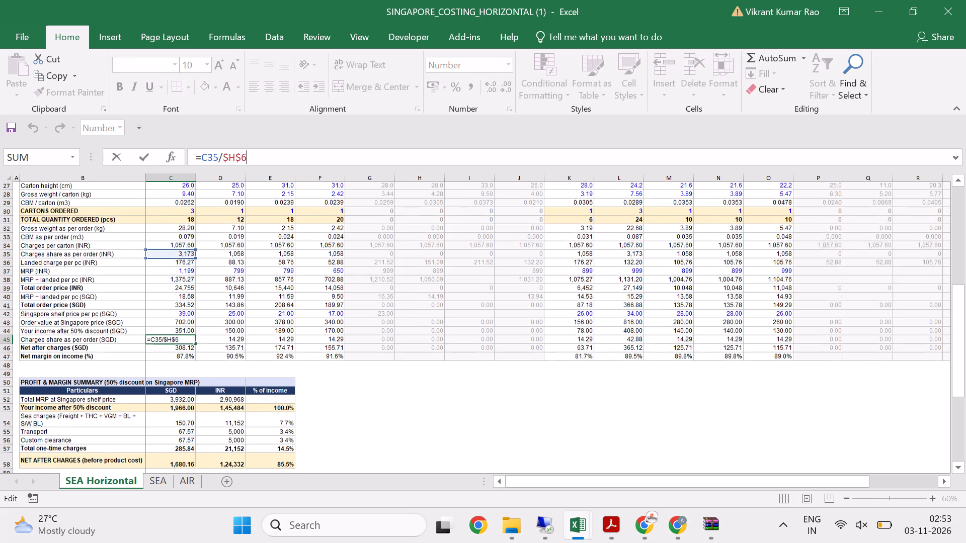
{"action": "scroll", "coordinate": [237, 342], "scroll_direction": "up", "scroll_amount": 7}
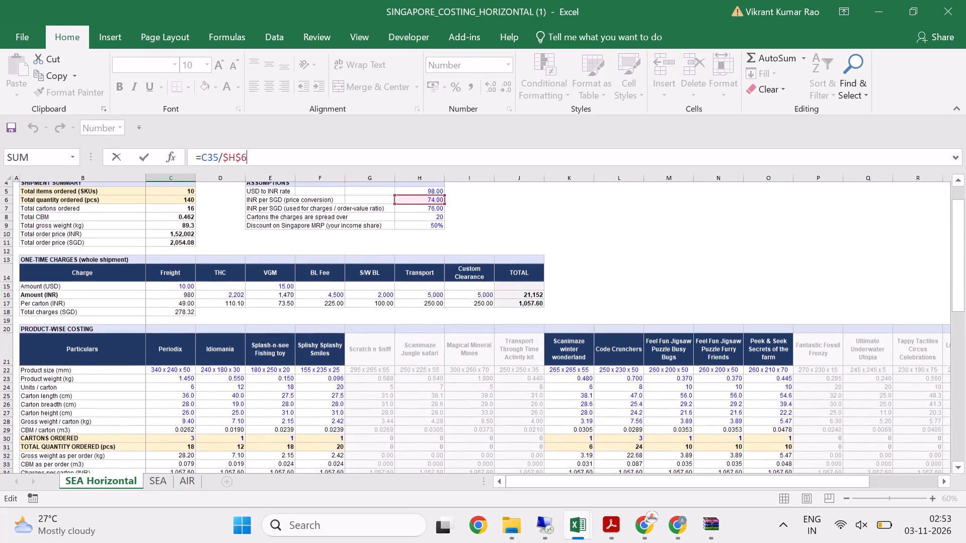
{"action": "scroll", "coordinate": [237, 342], "scroll_direction": "down", "scroll_amount": 6}
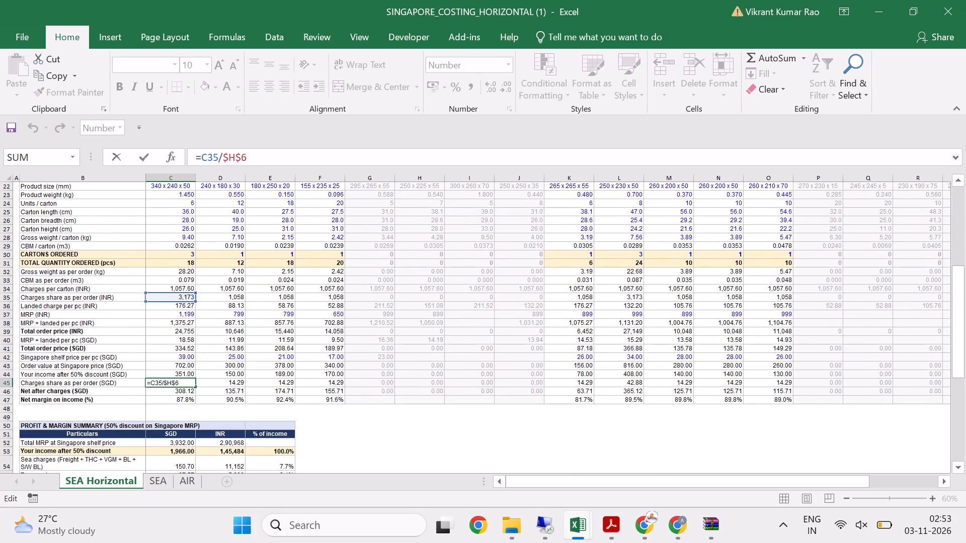
{"action": "left_click", "coordinate": [332, 451]}
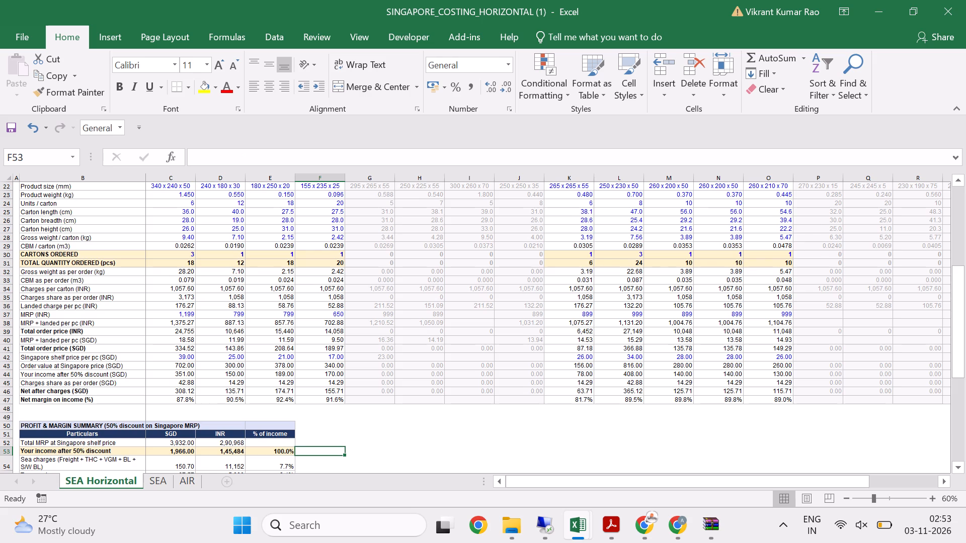
Trace the cells used by Periodix's net after charges formula in C46.
{"action": "left_click", "coordinate": [185, 394]}
{"action": "left_click", "coordinate": [286, 156]}
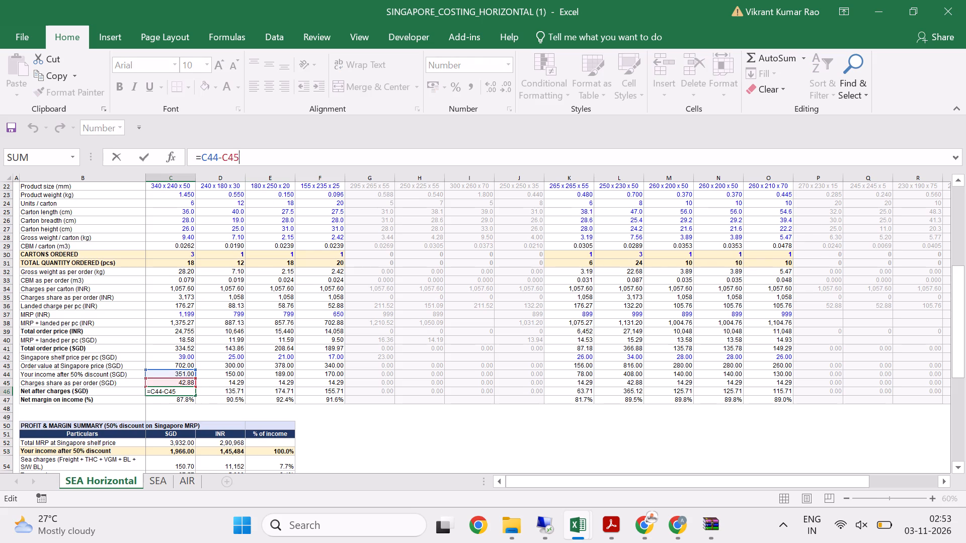
{"action": "left_click", "coordinate": [340, 460]}
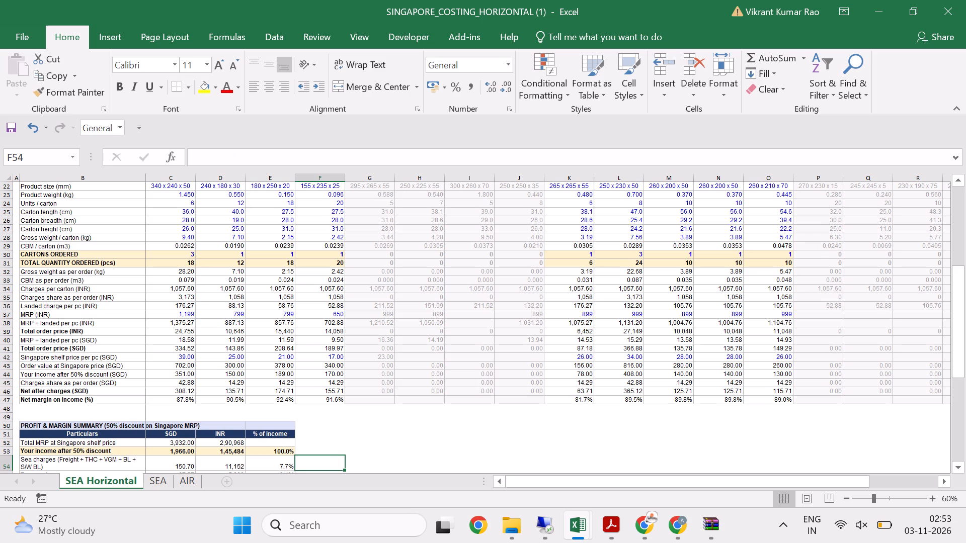
Trace the cells used by Periodix's INR charges share formula in C35 and inspect the total one-time charges formula in J16.
{"action": "left_click", "coordinate": [157, 296]}
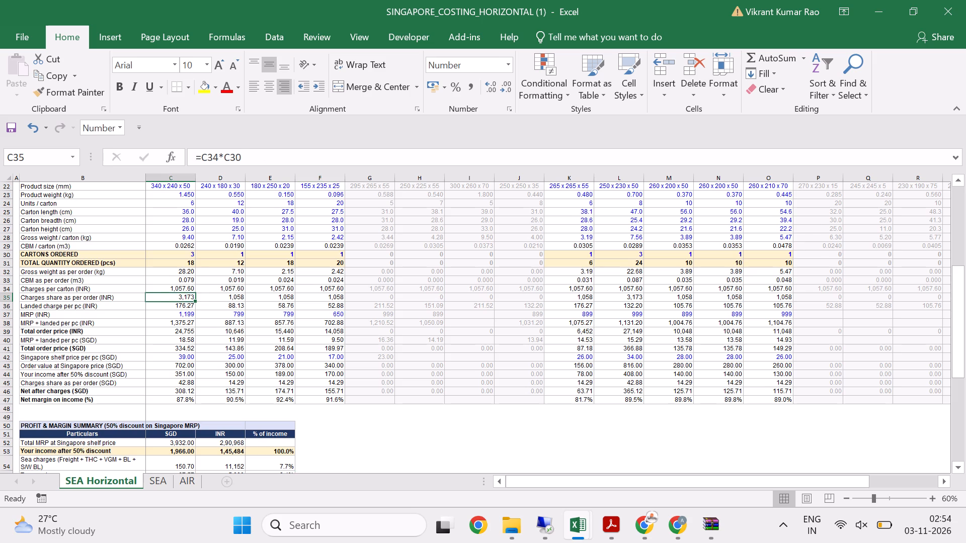
{"action": "left_click", "coordinate": [264, 161]}
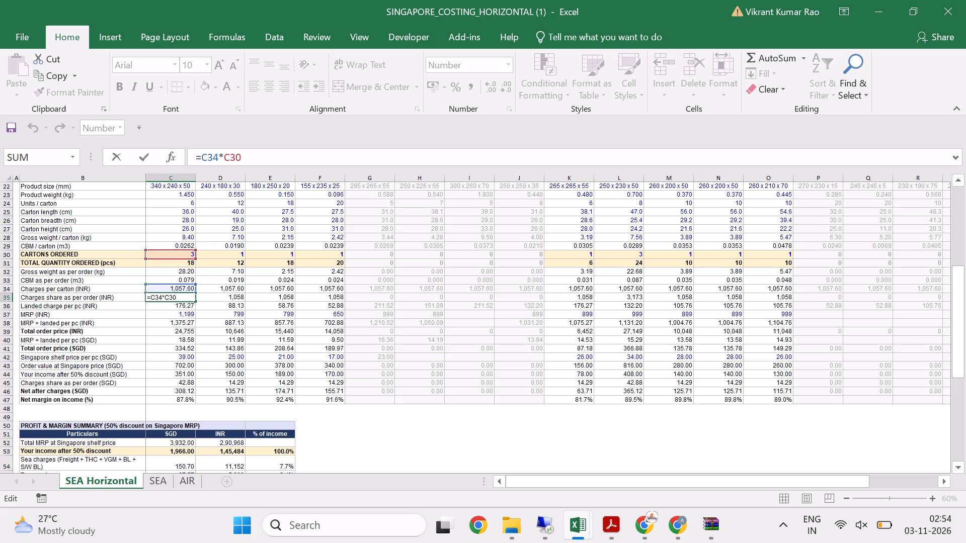
{"action": "scroll", "coordinate": [396, 463], "scroll_direction": "up", "scroll_amount": 2}
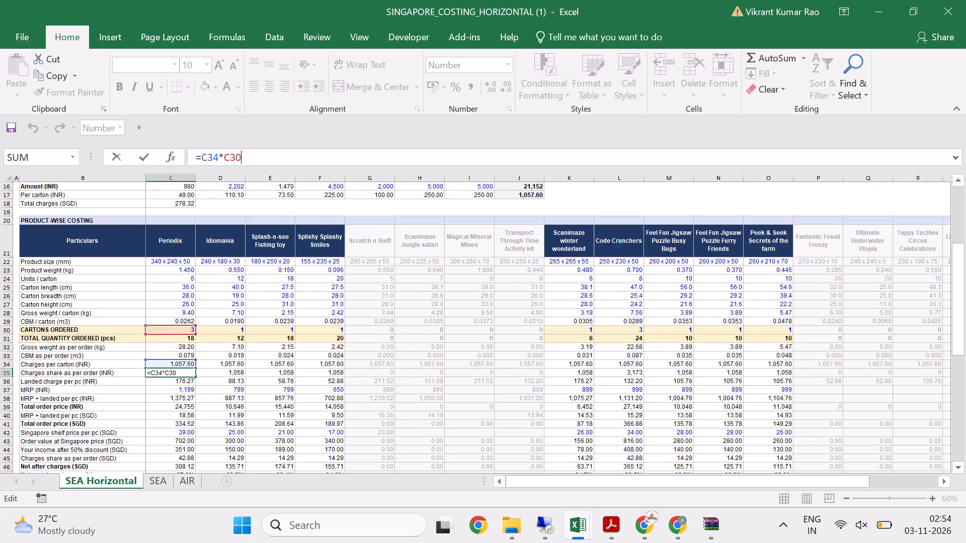
{"action": "scroll", "coordinate": [396, 463], "scroll_direction": "up", "scroll_amount": 2}
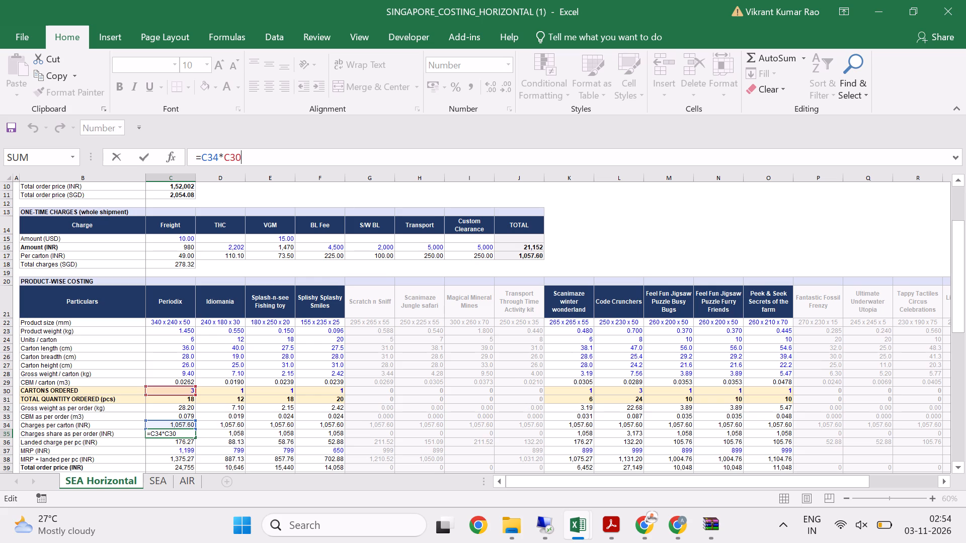
{"action": "left_click", "coordinate": [617, 251]}
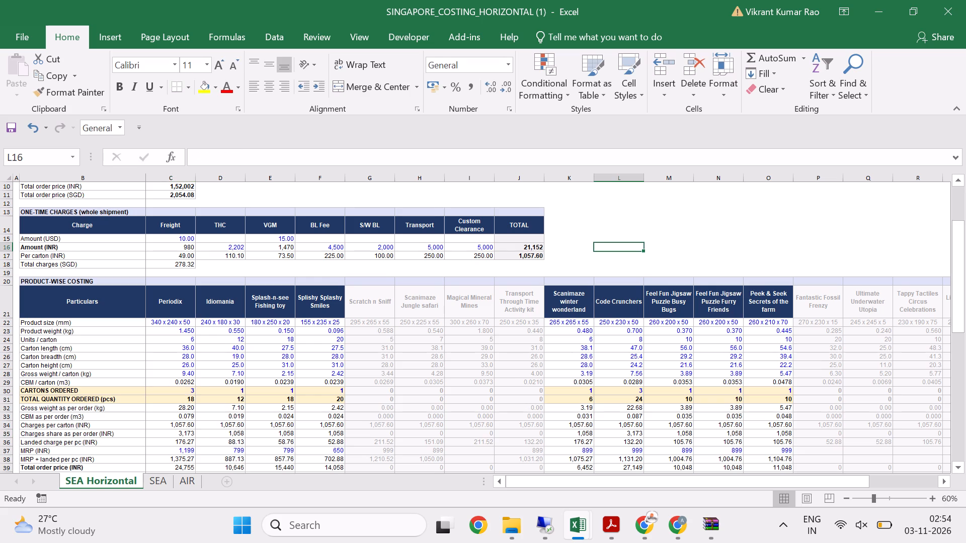
{"action": "left_click", "coordinate": [526, 249]}
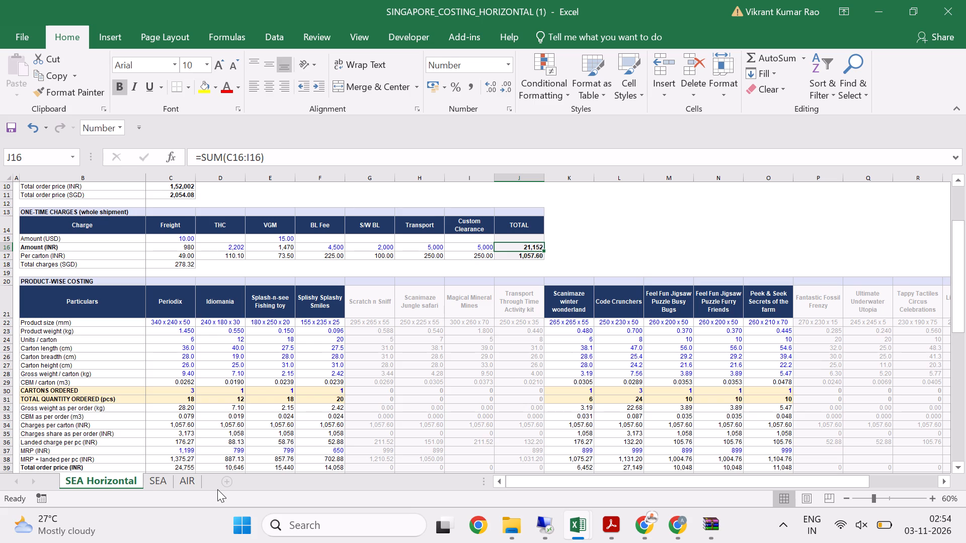
Trace the cells used by Periodix's MRP + landed per pc (INR) formula in C38.
{"action": "scroll", "coordinate": [187, 424], "scroll_direction": "down", "scroll_amount": 1}
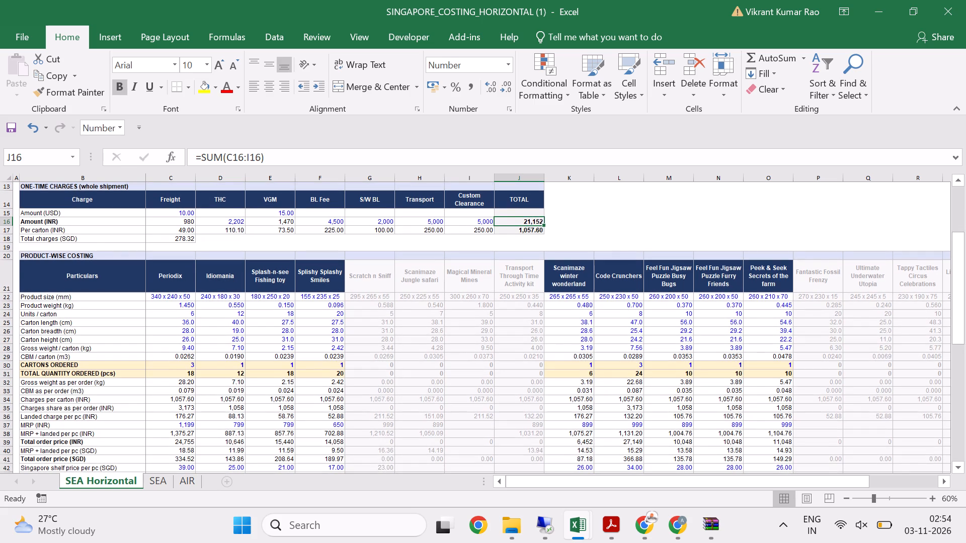
{"action": "left_click", "coordinate": [187, 435]}
{"action": "left_click", "coordinate": [323, 154]}
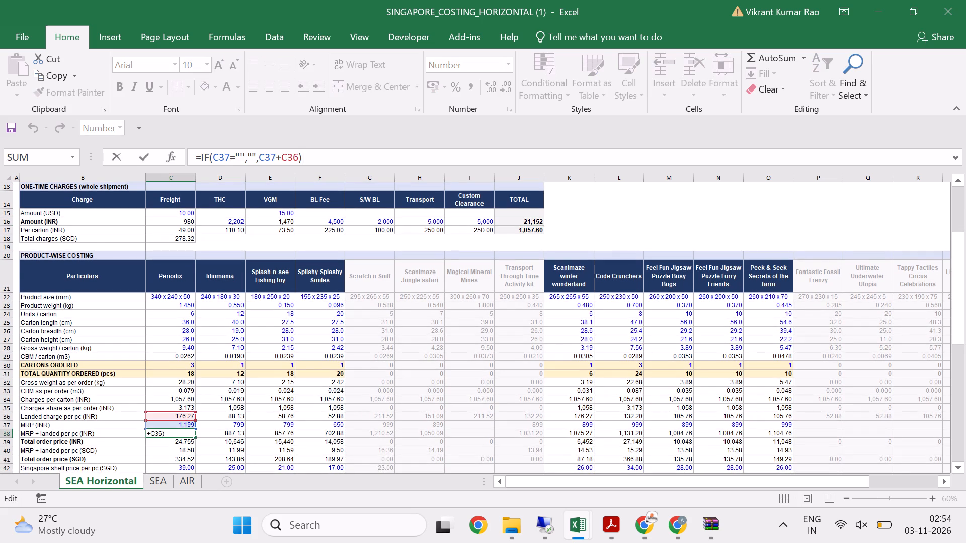
{"action": "left_click", "coordinate": [254, 424]}
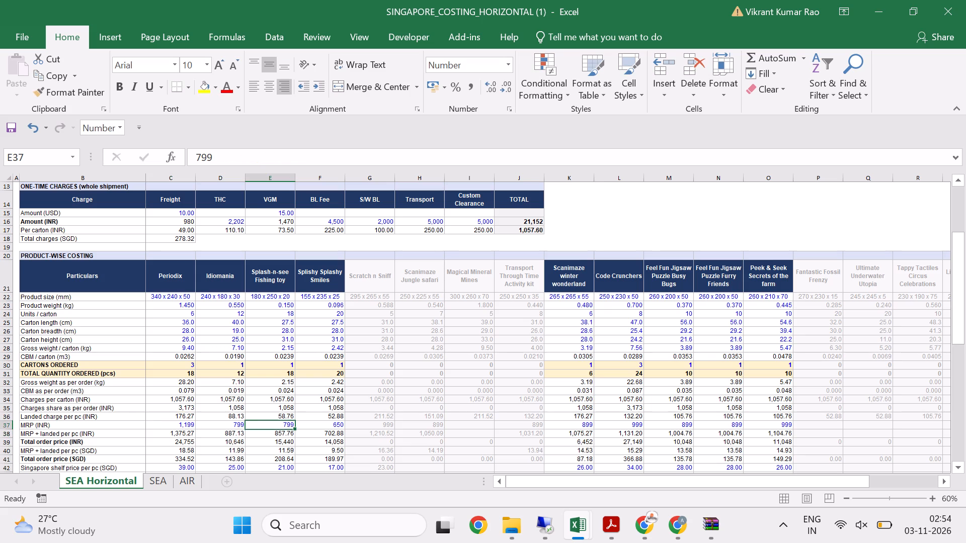
Trace the cells used by Periodix's discounted income formula in C44 and its Singapore order value formula in C43.
{"action": "scroll", "coordinate": [198, 457], "scroll_direction": "down", "scroll_amount": 1}
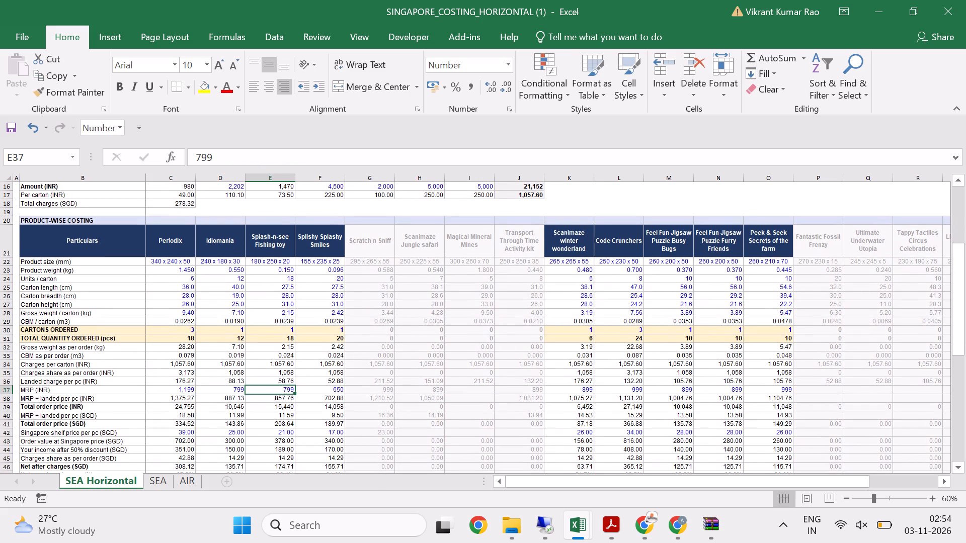
{"action": "left_click", "coordinate": [185, 449]}
{"action": "left_click", "coordinate": [287, 152]}
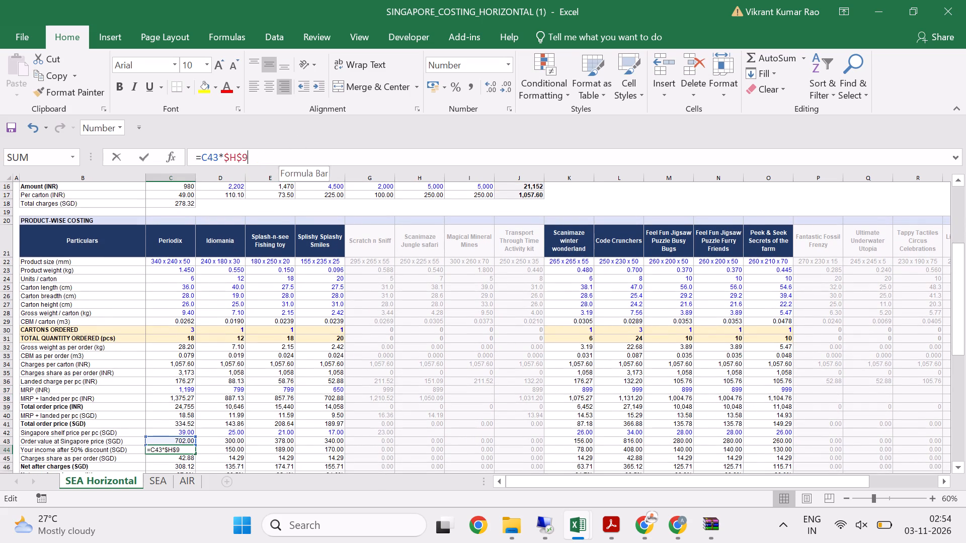
{"action": "left_click", "coordinate": [201, 429]}
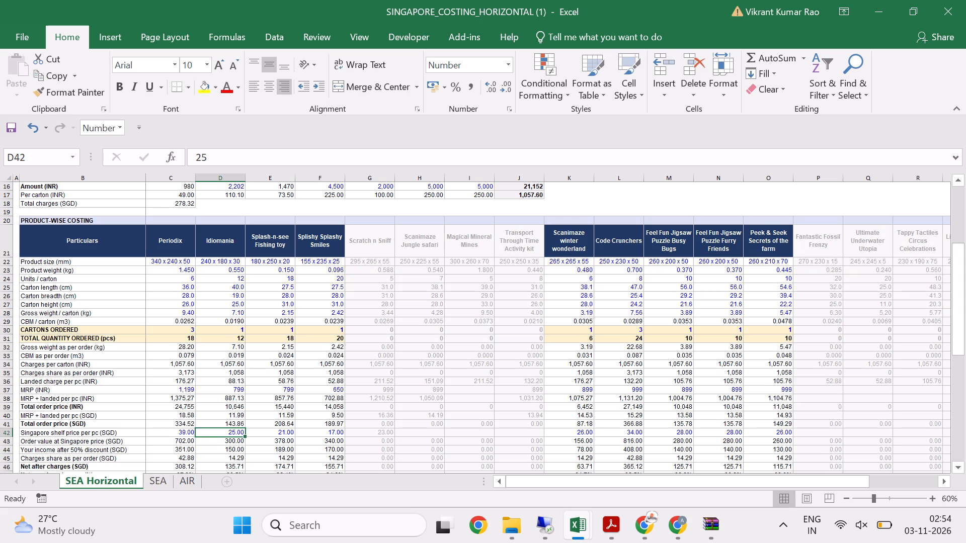
{"action": "left_click", "coordinate": [189, 439]}
{"action": "left_click", "coordinate": [314, 155]}
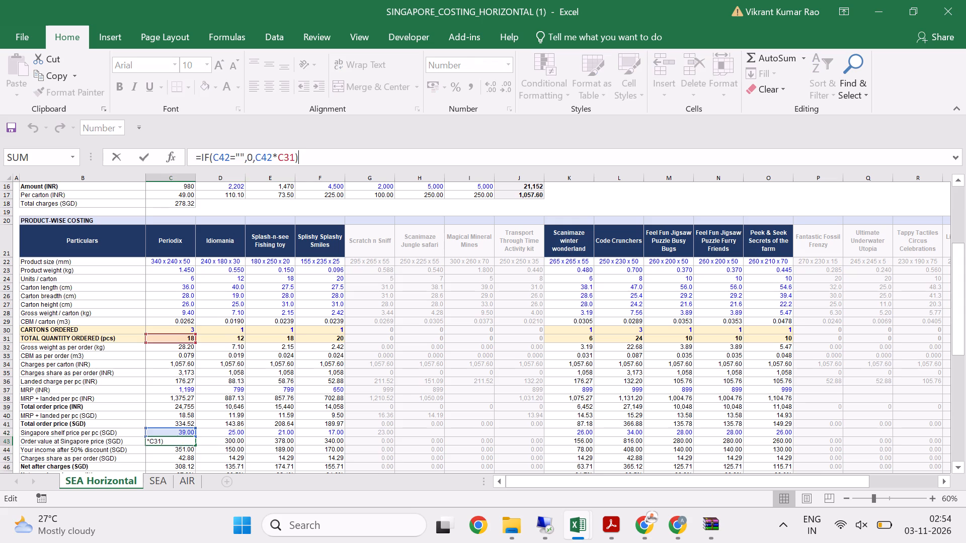
{"action": "left_click", "coordinate": [234, 378]}
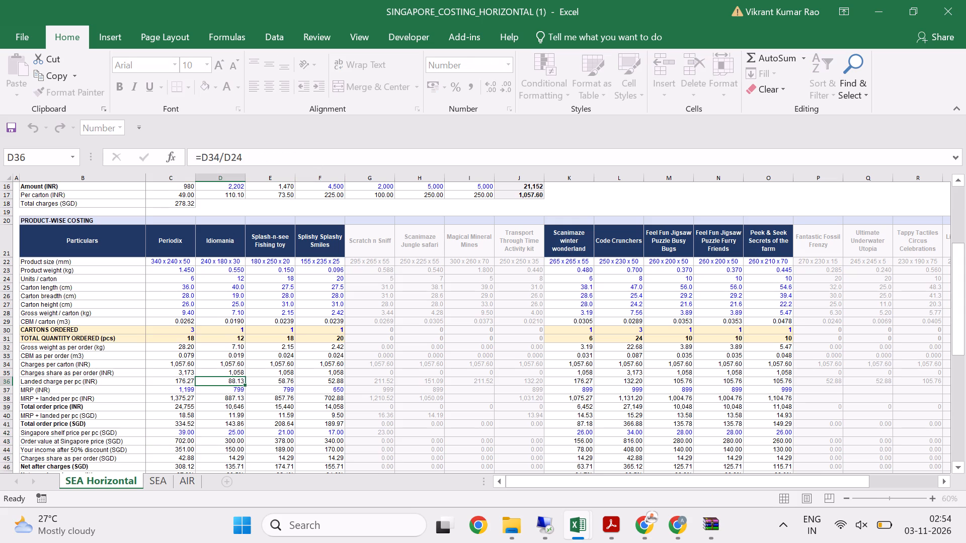
Recheck Periodix's formulas in C43 and C44, tracing the discounted income back to the discount assumption in H9.
{"action": "scroll", "coordinate": [228, 405], "scroll_direction": "down", "scroll_amount": 1}
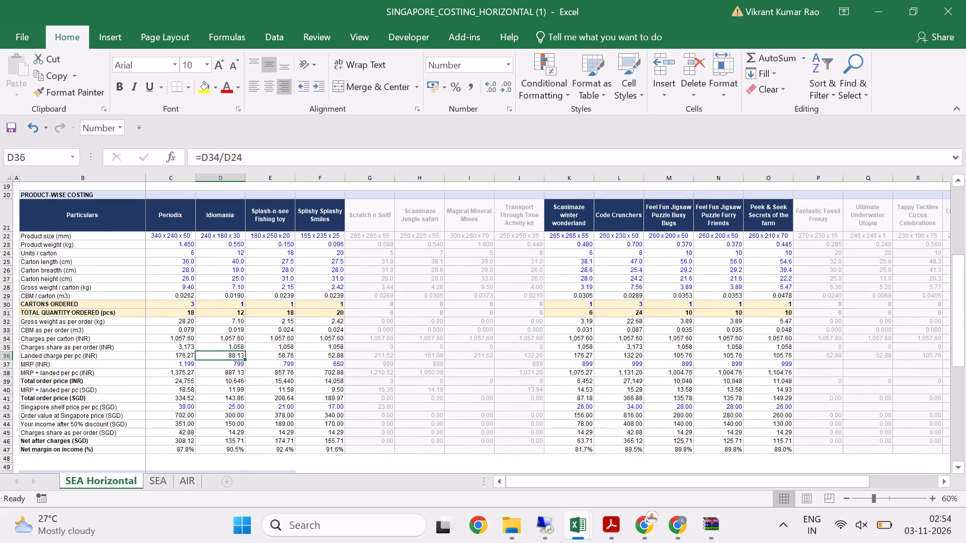
{"action": "left_click", "coordinate": [179, 425]}
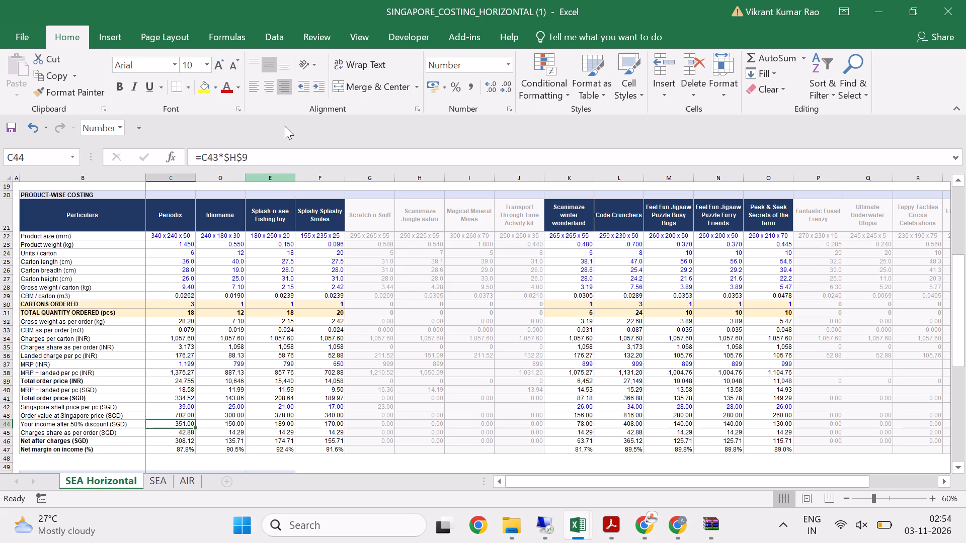
{"action": "left_click", "coordinate": [268, 157]}
{"action": "scroll", "coordinate": [199, 386], "scroll_direction": "up", "scroll_amount": 1}
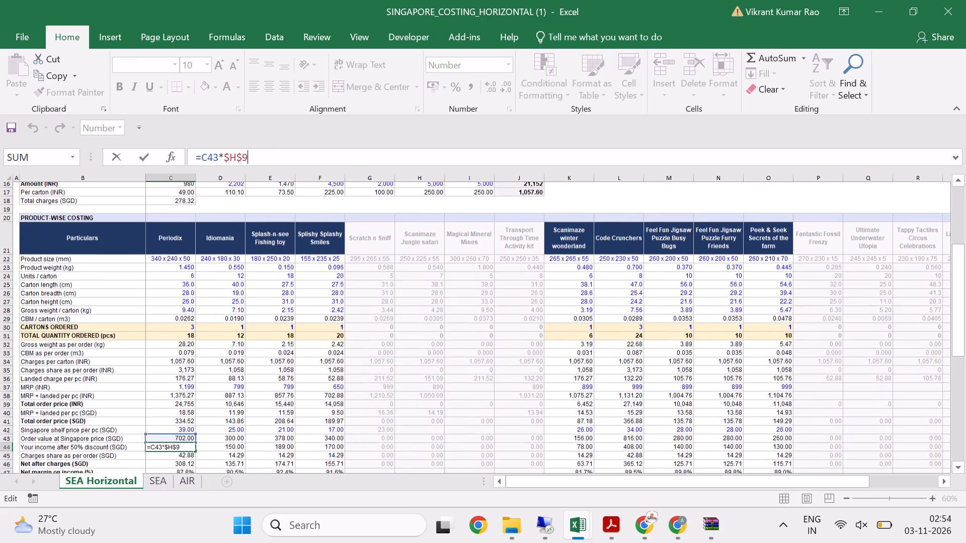
{"action": "scroll", "coordinate": [199, 386], "scroll_direction": "down", "scroll_amount": 1}
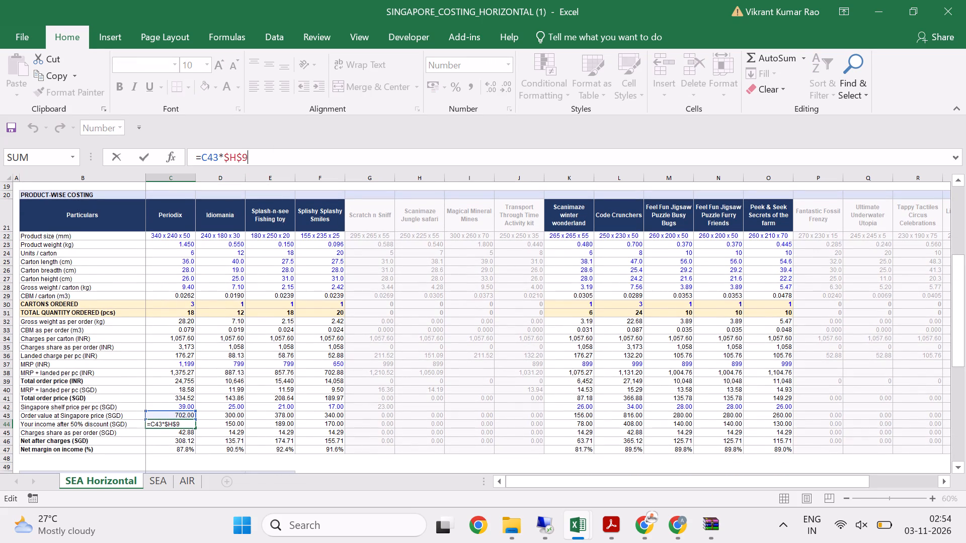
{"action": "left_click", "coordinate": [250, 350]}
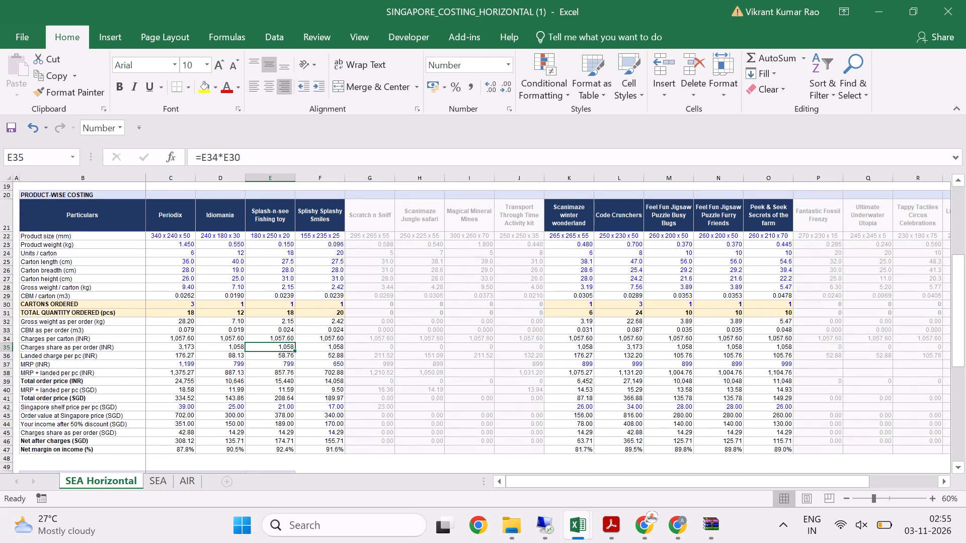
{"action": "left_click", "coordinate": [177, 413]}
{"action": "left_click", "coordinate": [312, 163]}
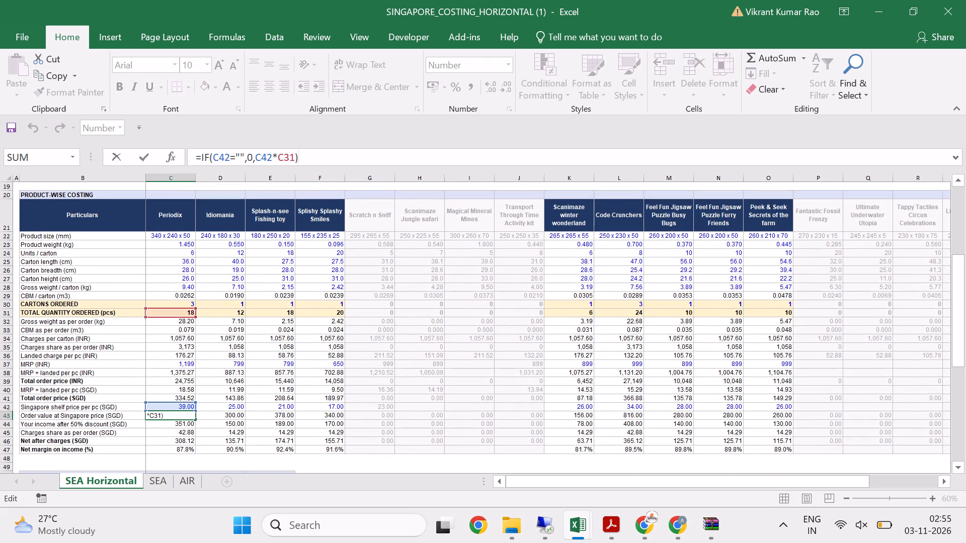
{"action": "left_click", "coordinate": [204, 402]}
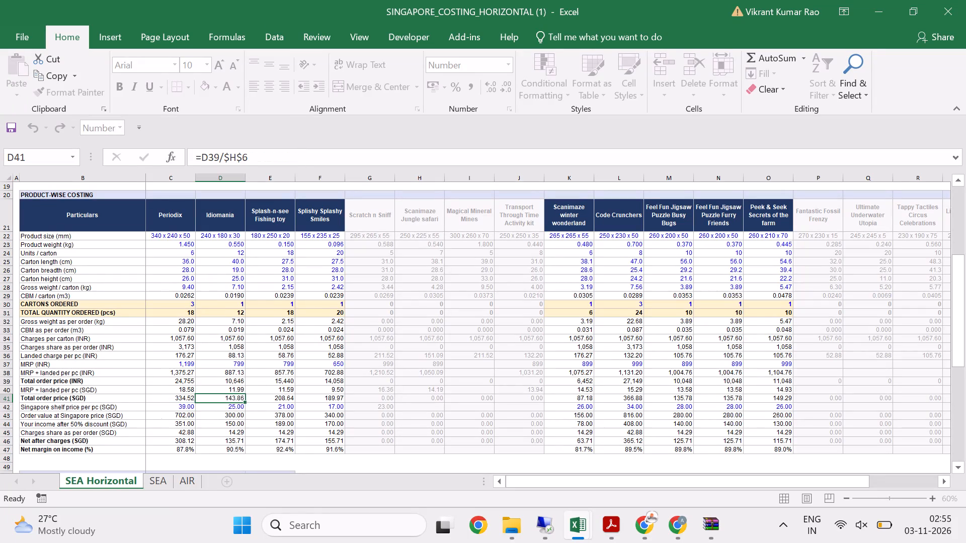
{"action": "left_click", "coordinate": [184, 426]}
{"action": "left_click", "coordinate": [304, 148]}
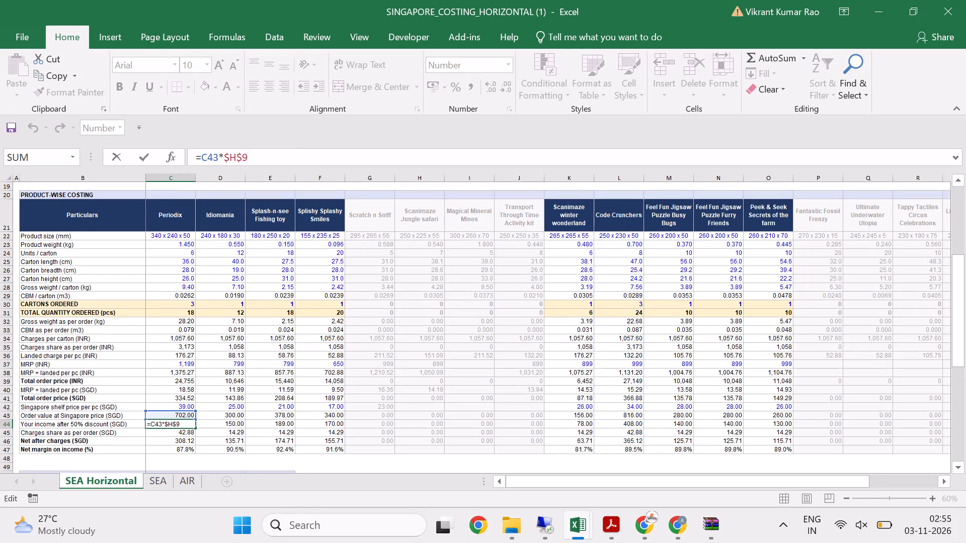
{"action": "scroll", "coordinate": [217, 380], "scroll_direction": "up", "scroll_amount": 3}
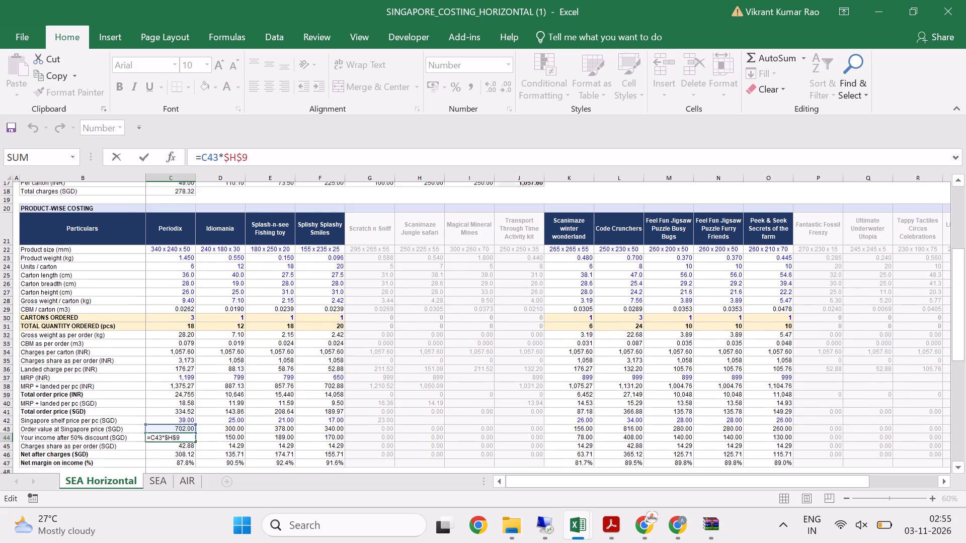
{"action": "scroll", "coordinate": [217, 380], "scroll_direction": "up", "scroll_amount": 4}
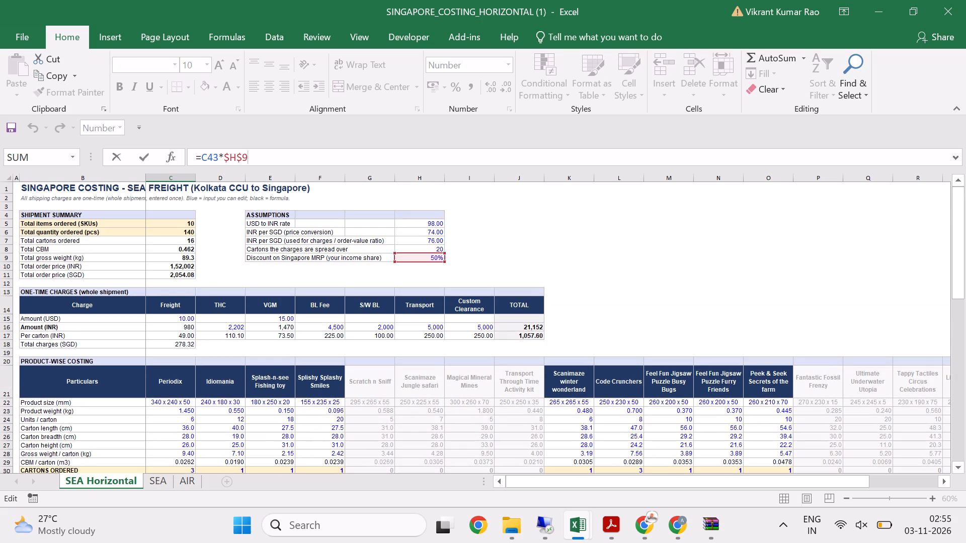
{"action": "left_click", "coordinate": [235, 350]}
Trace Periodix's total order price (SGD) formula in C41 back to the price conversion rate in H6.
{"action": "scroll", "coordinate": [235, 350], "scroll_direction": "down", "scroll_amount": 6}
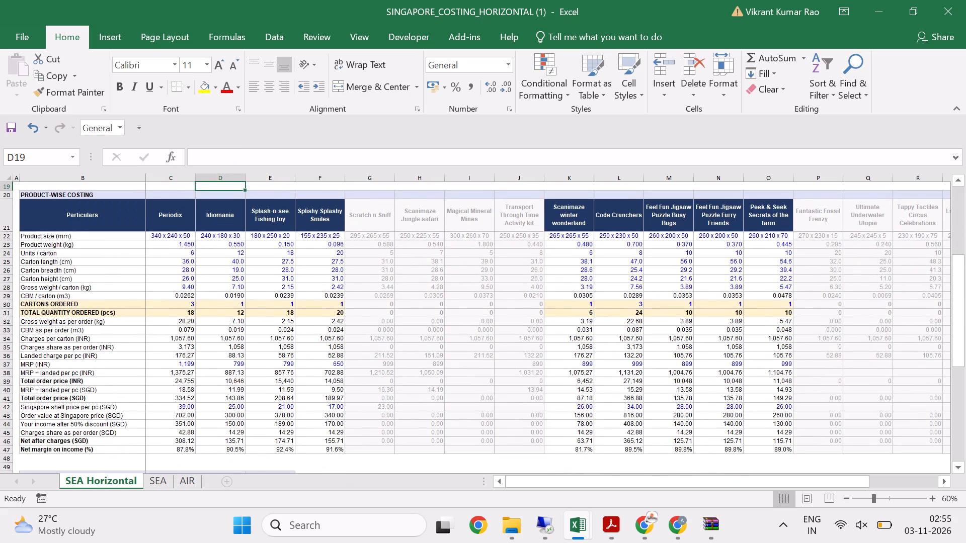
{"action": "scroll", "coordinate": [235, 350], "scroll_direction": "down", "scroll_amount": 2}
{"action": "scroll", "coordinate": [235, 350], "scroll_direction": "up", "scroll_amount": 1}
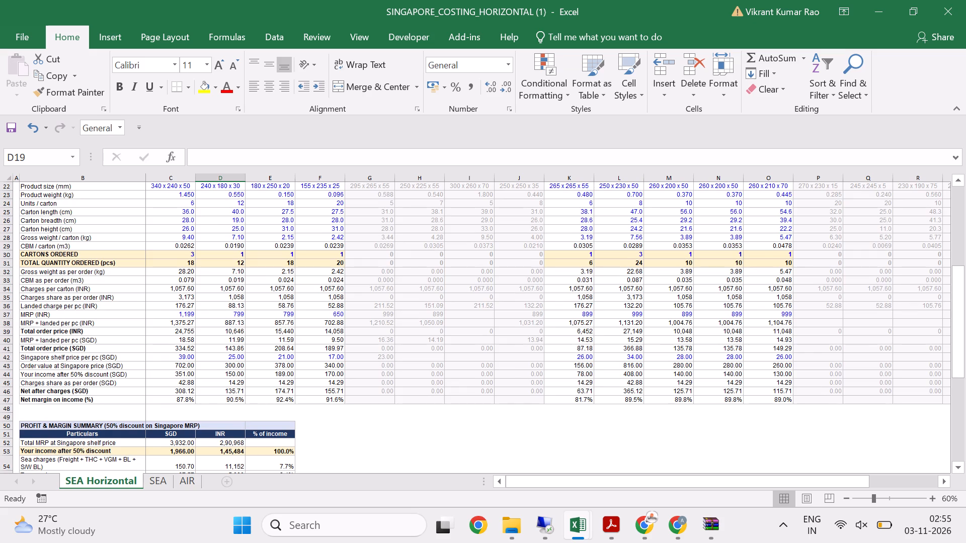
{"action": "left_click", "coordinate": [181, 348]}
{"action": "left_click", "coordinate": [265, 152]}
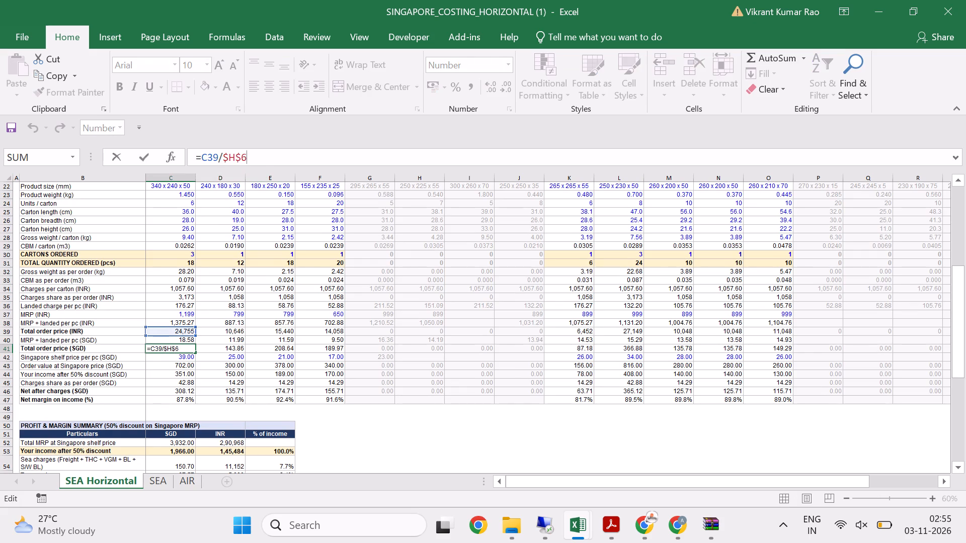
{"action": "scroll", "coordinate": [250, 339], "scroll_direction": "up", "scroll_amount": 7}
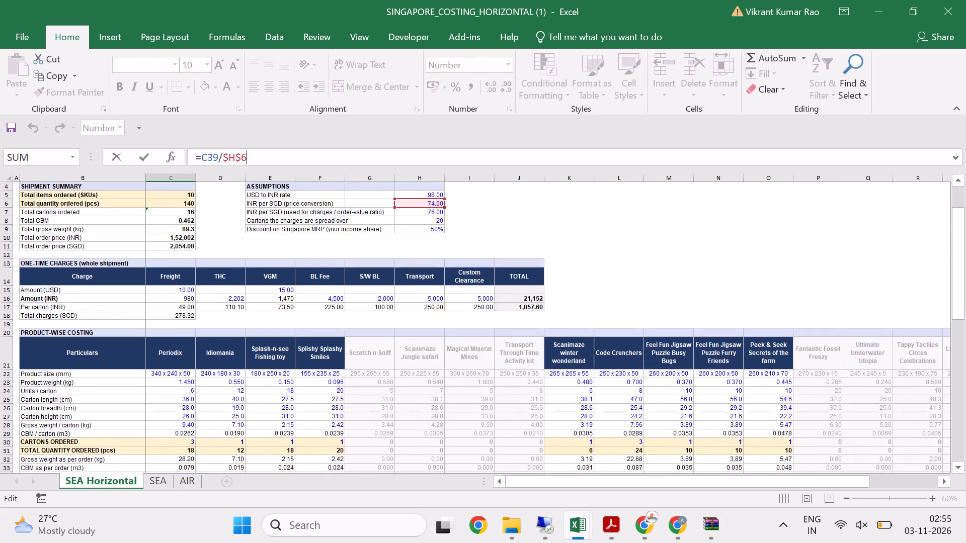
{"action": "scroll", "coordinate": [249, 339], "scroll_direction": "down", "scroll_amount": 6}
{"action": "left_click", "coordinate": [251, 354]}
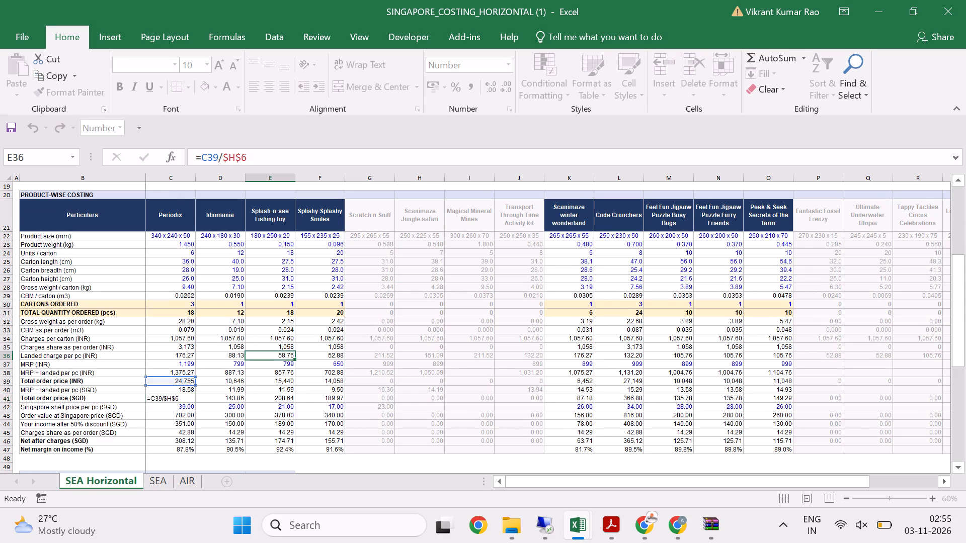
Inspect Periodix's net after charges formula in C46 and trace the cells used by its total order price (INR) formula in C39.
{"action": "left_click", "coordinate": [186, 440]}
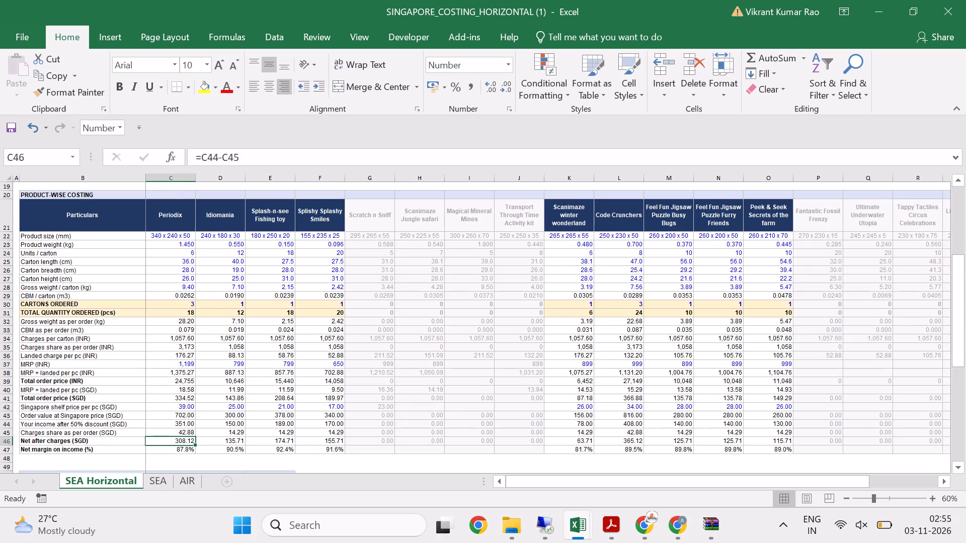
{"action": "left_click", "coordinate": [184, 398]}
{"action": "left_click", "coordinate": [190, 381]}
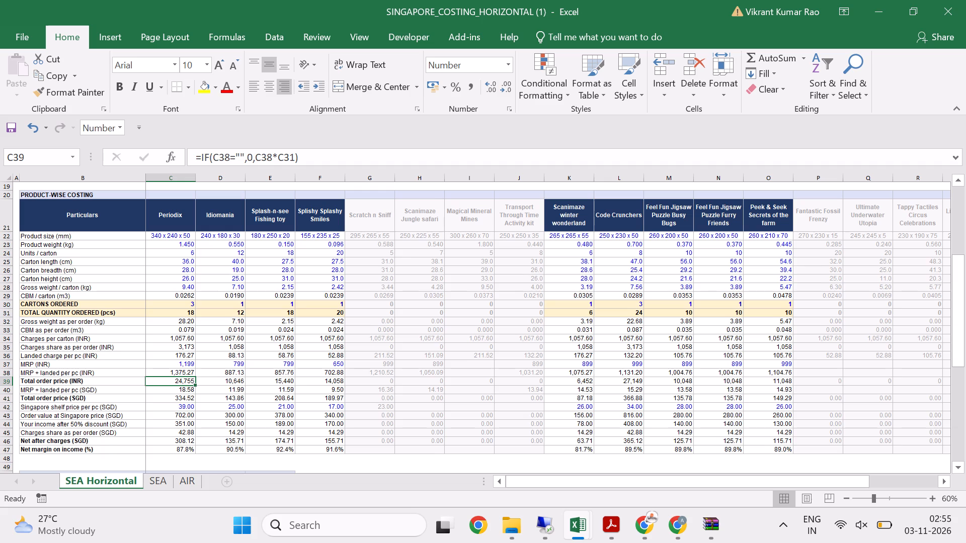
{"action": "left_click", "coordinate": [331, 153]}
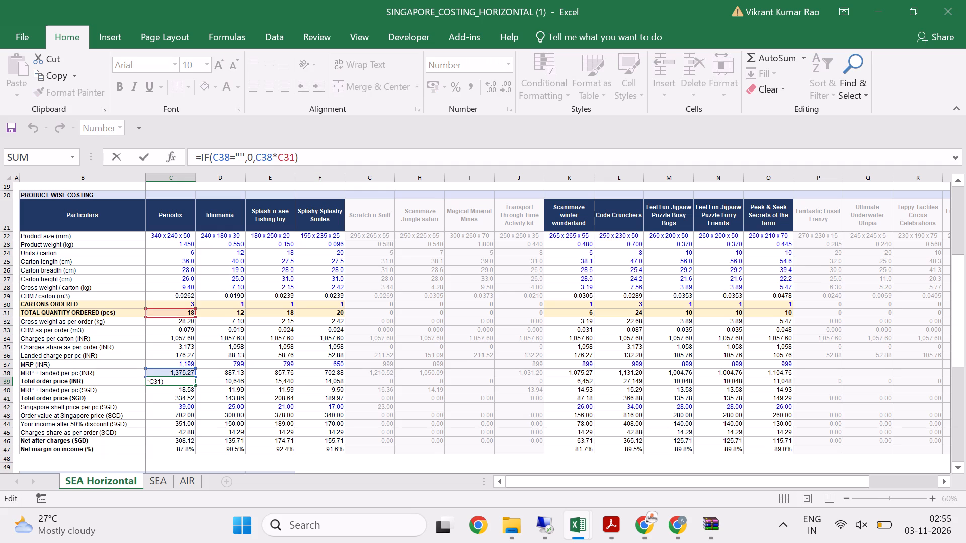
Trace the cells used by Periodix's INR charges share formula in C35 and its landed charge per pc formula in C36.
{"action": "left_click", "coordinate": [183, 346]}
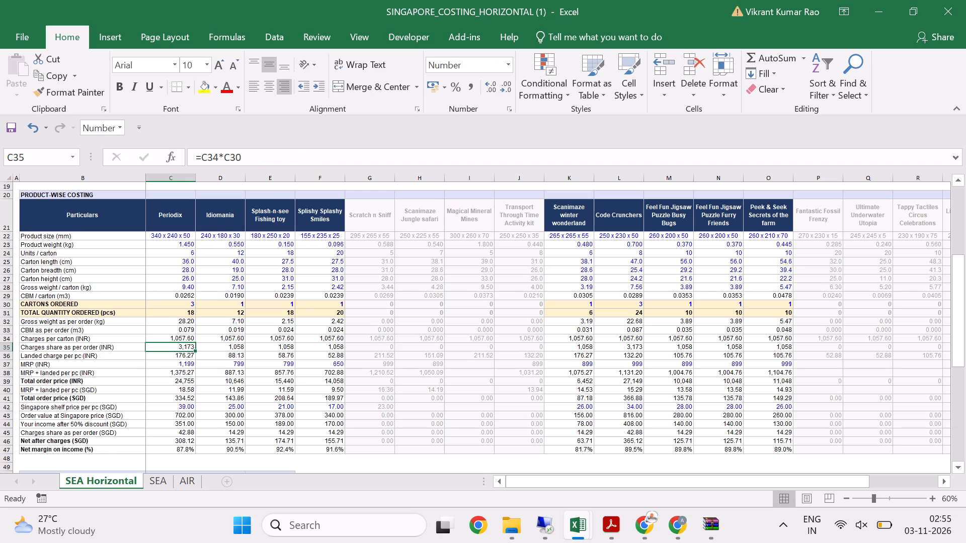
{"action": "left_click", "coordinate": [327, 154]}
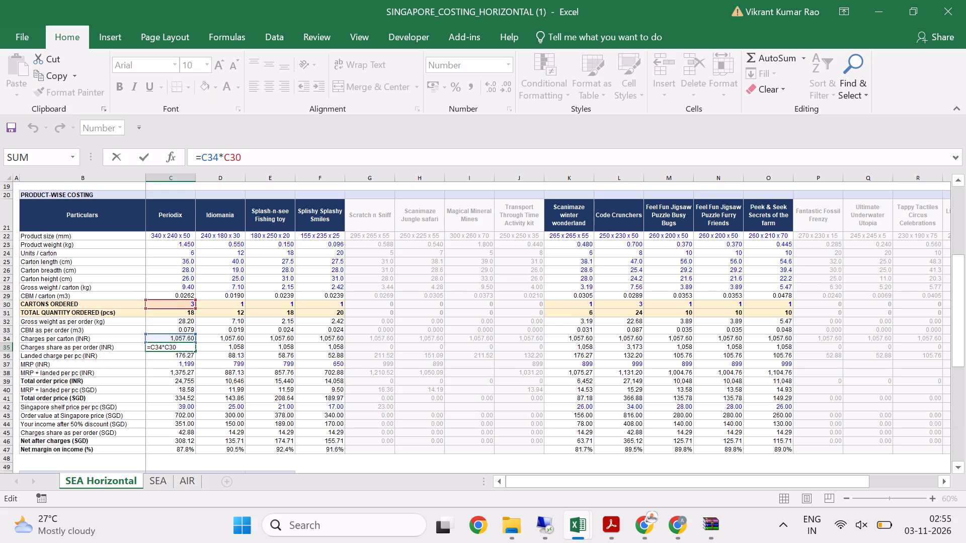
{"action": "left_click", "coordinate": [237, 345]}
{"action": "left_click", "coordinate": [184, 348]}
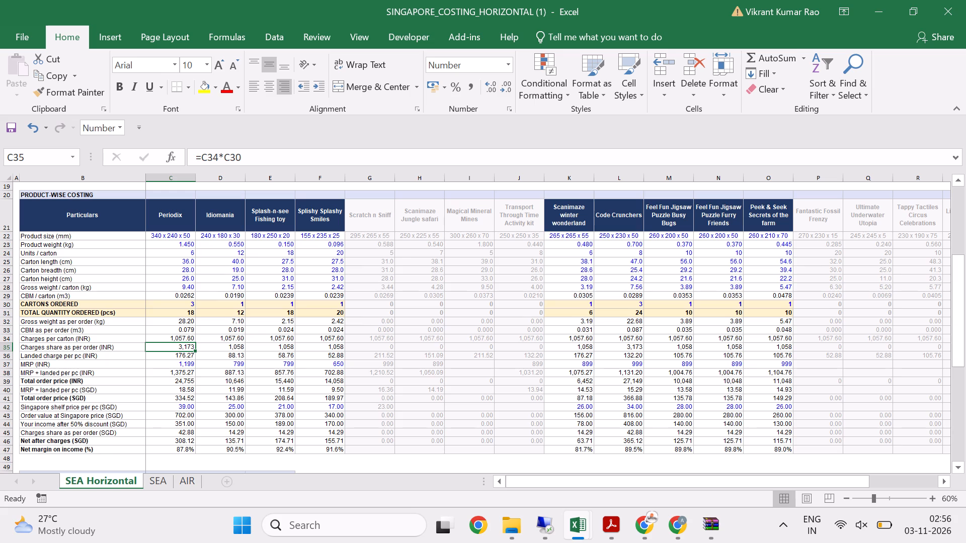
{"action": "left_click", "coordinate": [184, 356]}
{"action": "left_click", "coordinate": [253, 159]}
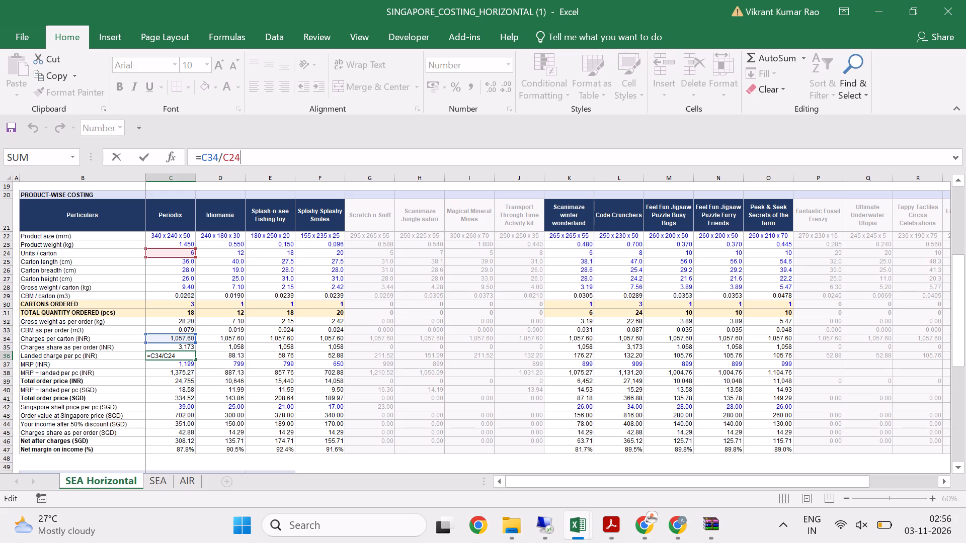
{"action": "key", "text": "Return"}
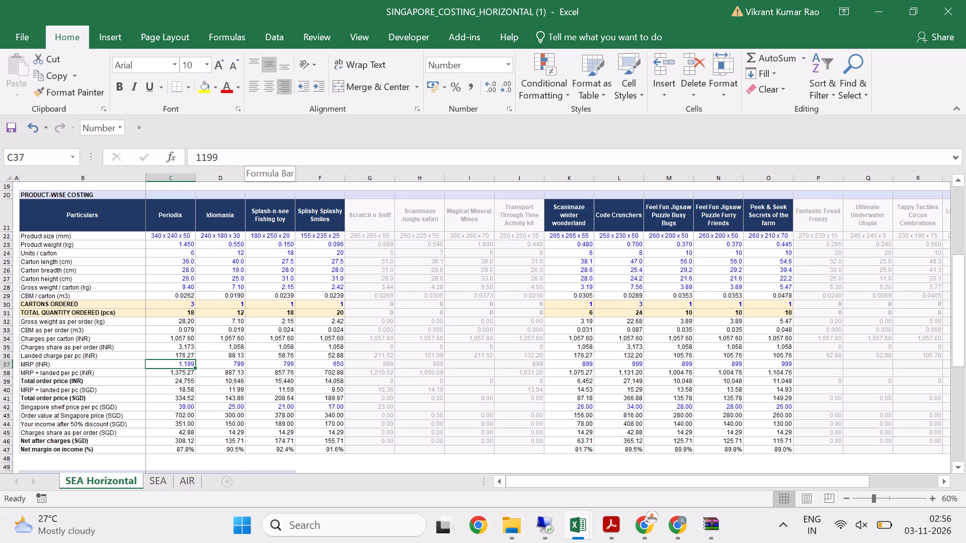
{"action": "left_click", "coordinate": [187, 355]}
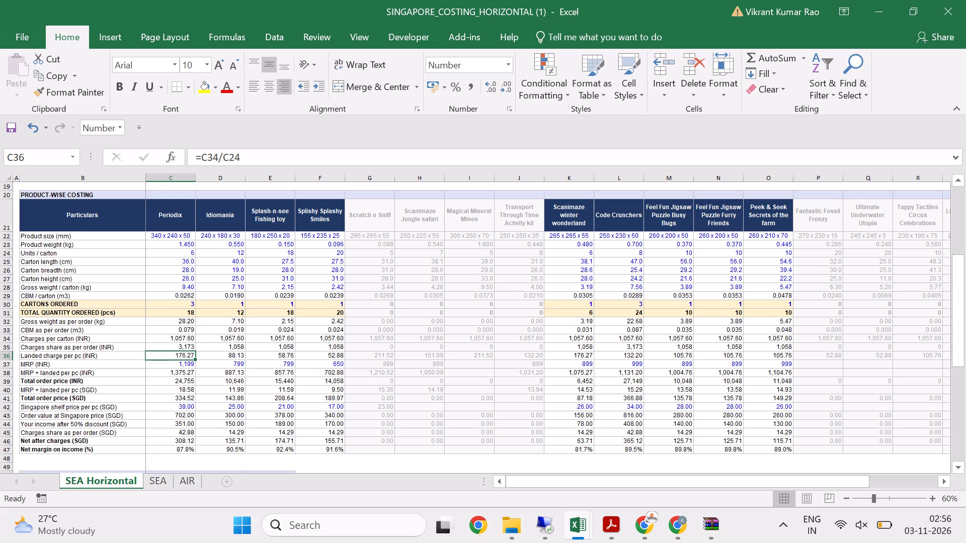
Inspect Periodix's MRP + landed per pc (INR) formula in C38 and retrace the landed charge per pc formula in C36.
{"action": "left_click", "coordinate": [180, 366]}
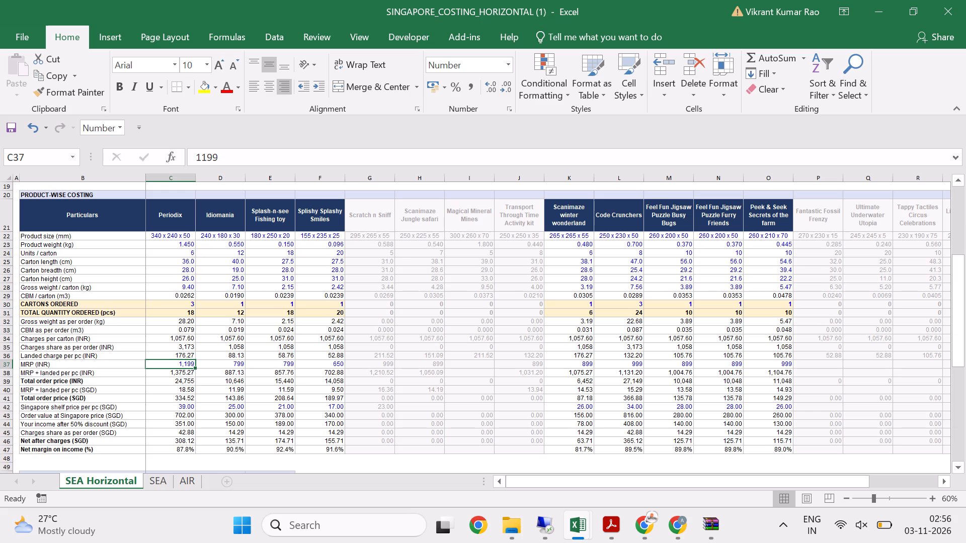
{"action": "left_click", "coordinate": [189, 370]}
{"action": "left_click", "coordinate": [185, 374]}
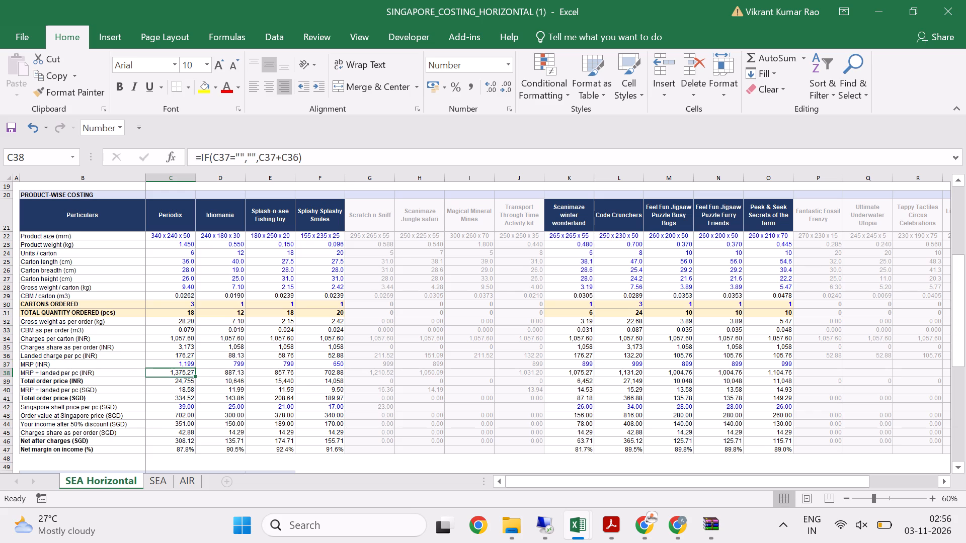
{"action": "left_click", "coordinate": [324, 156]}
{"action": "left_click", "coordinate": [286, 313]}
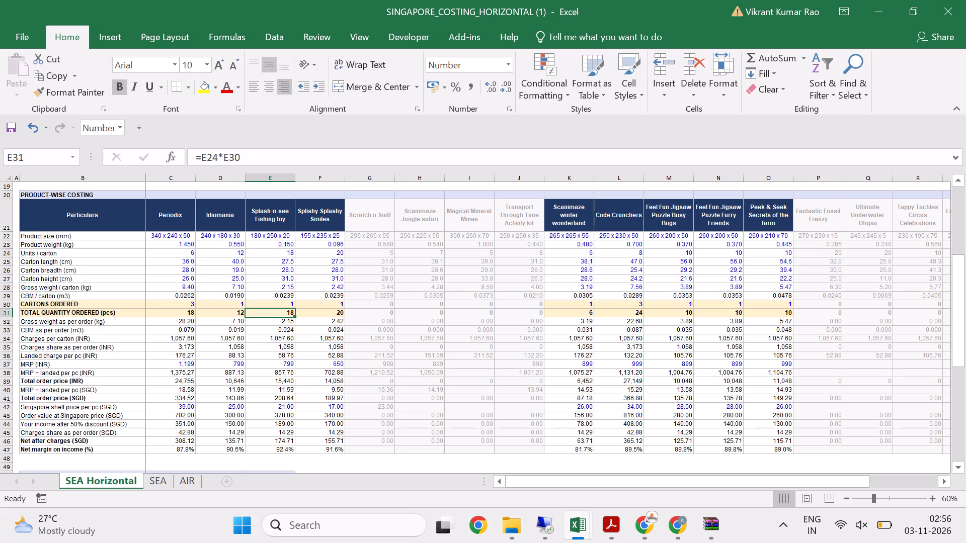
{"action": "left_click", "coordinate": [181, 355]}
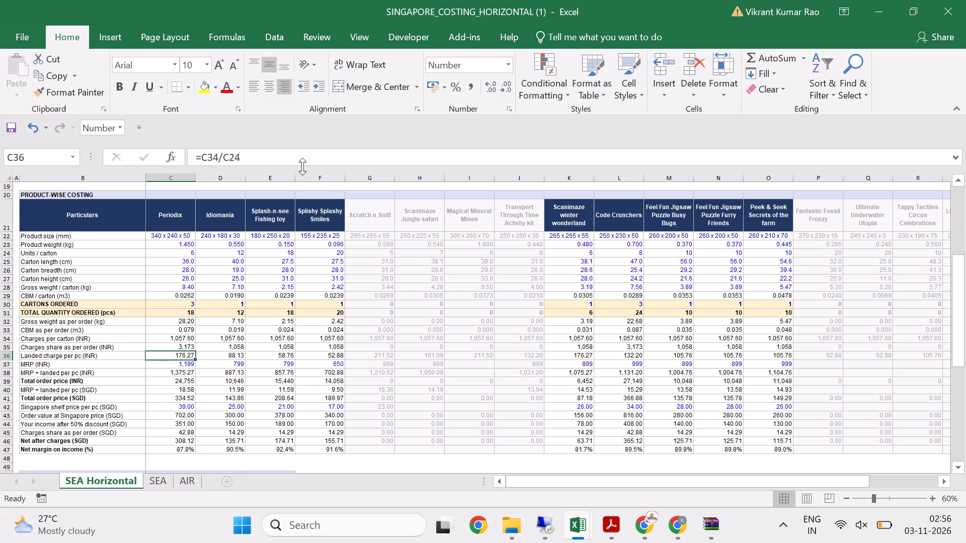
{"action": "left_click", "coordinate": [304, 163]}
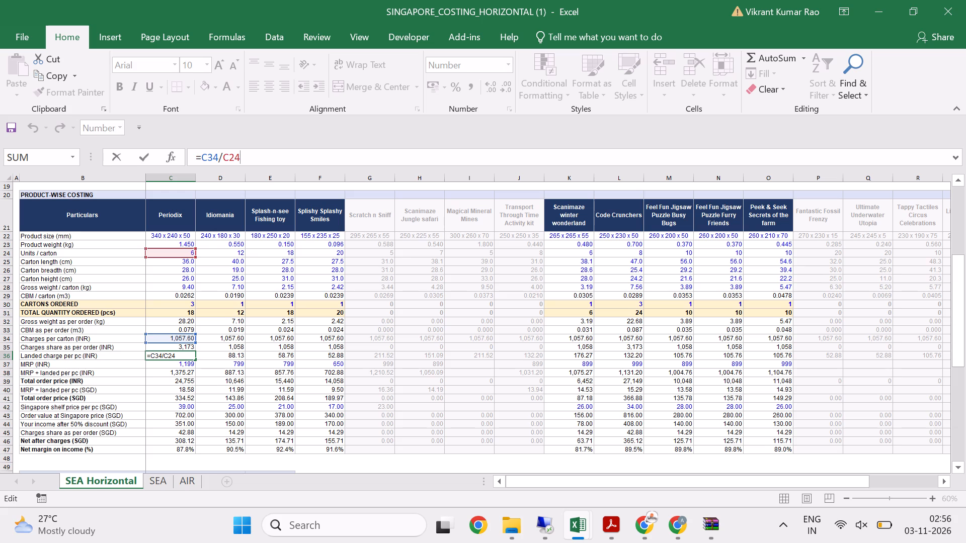
{"action": "left_click", "coordinate": [342, 360]}
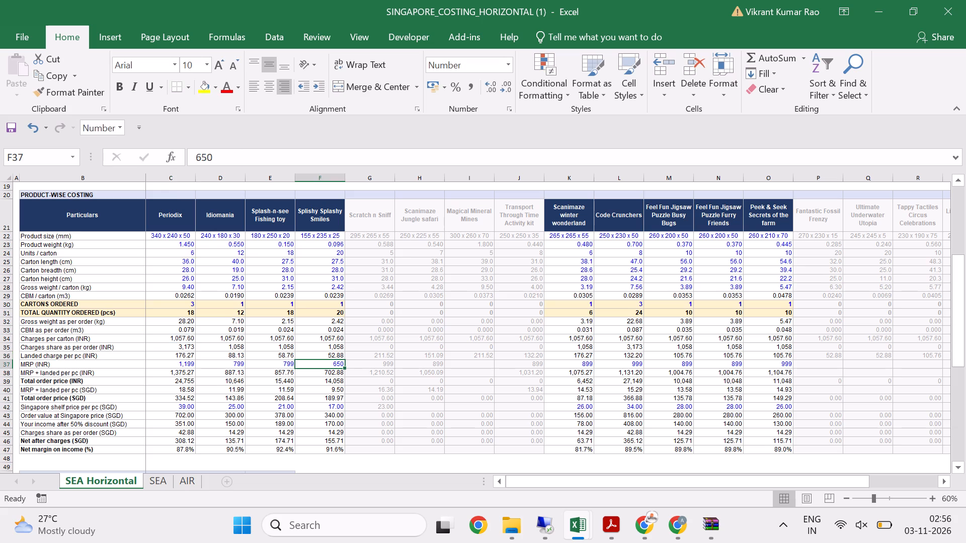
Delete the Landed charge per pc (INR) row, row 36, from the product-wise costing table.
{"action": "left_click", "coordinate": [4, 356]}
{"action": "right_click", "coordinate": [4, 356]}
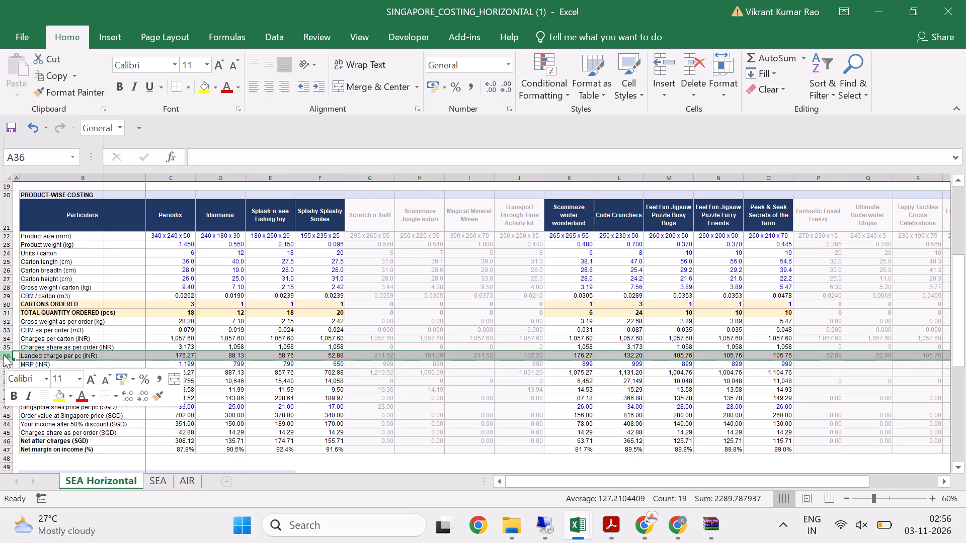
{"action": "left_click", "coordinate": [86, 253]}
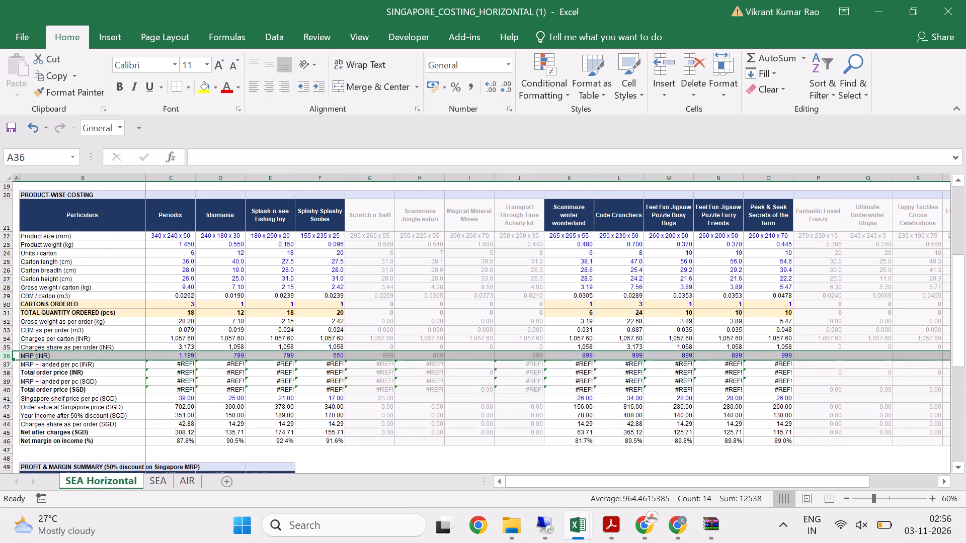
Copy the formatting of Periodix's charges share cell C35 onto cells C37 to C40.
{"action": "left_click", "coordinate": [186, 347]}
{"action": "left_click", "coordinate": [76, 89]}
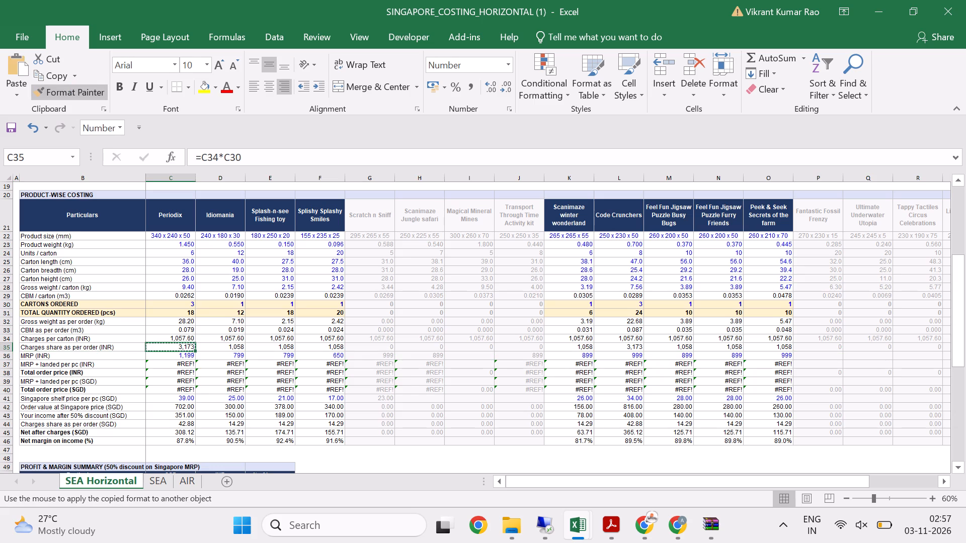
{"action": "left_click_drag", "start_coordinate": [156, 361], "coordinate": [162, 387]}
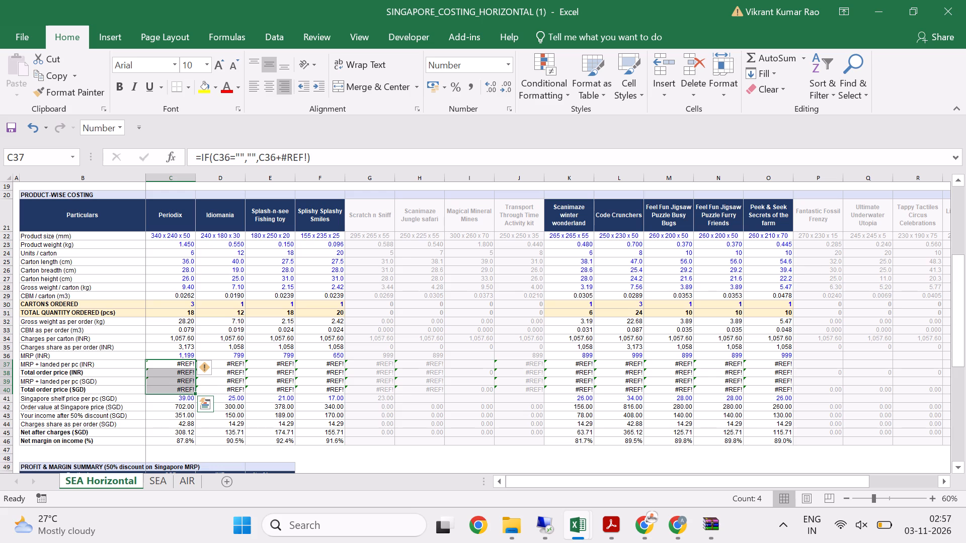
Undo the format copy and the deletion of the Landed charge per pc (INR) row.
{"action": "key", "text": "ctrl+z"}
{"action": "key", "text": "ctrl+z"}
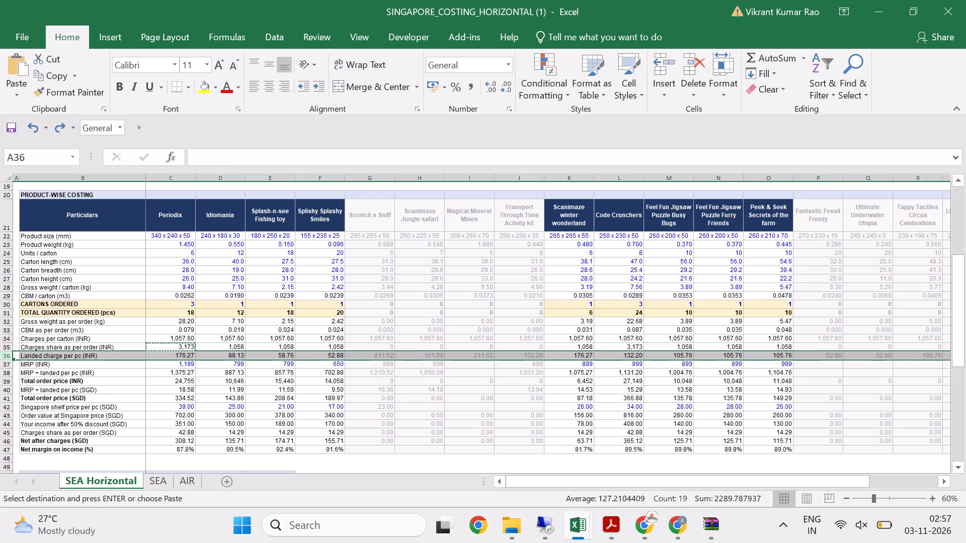
Set Periodix's Landed charge per pc (INR) in C36 to 0.
{"action": "left_click", "coordinate": [188, 355]}
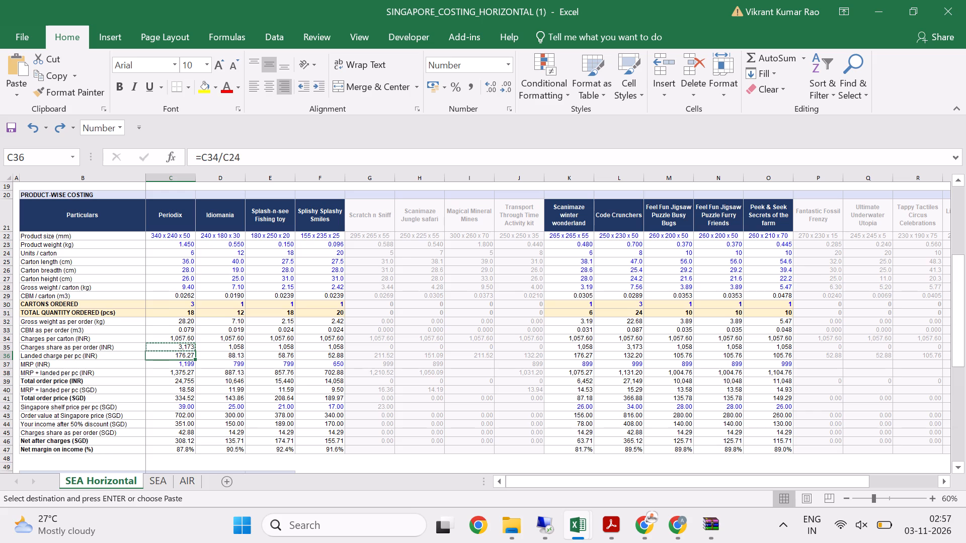
{"action": "key", "text": "0"}
{"action": "key", "text": "Return"}
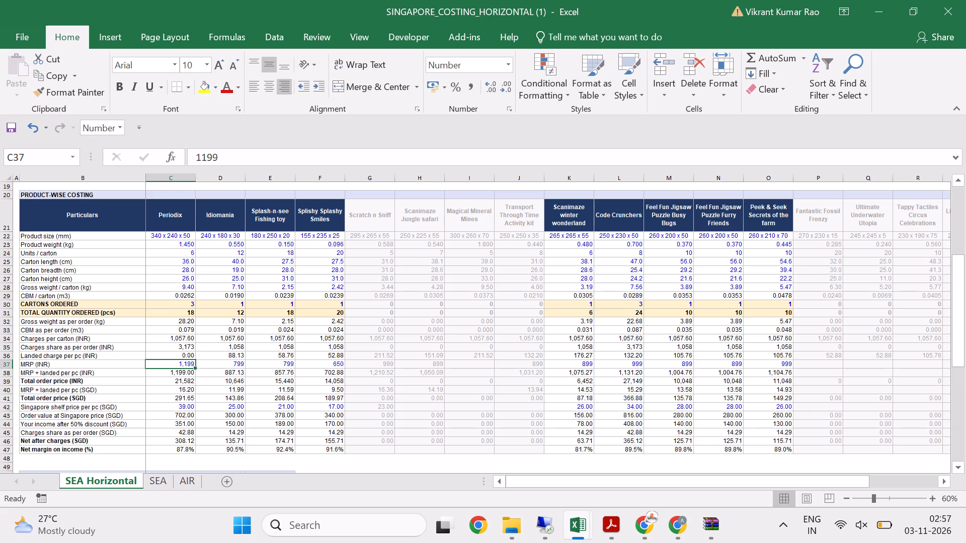
Review Periodix's cells below C36 and trace its charges share per order (SGD) formula in C45 back to C35 and H6.
{"action": "key", "text": "Down"}
{"action": "key", "text": "Down"}
{"action": "key", "text": "Down"}
{"action": "key", "text": "Down"}
{"action": "key", "text": "Down"}
{"action": "key", "text": "Down"}
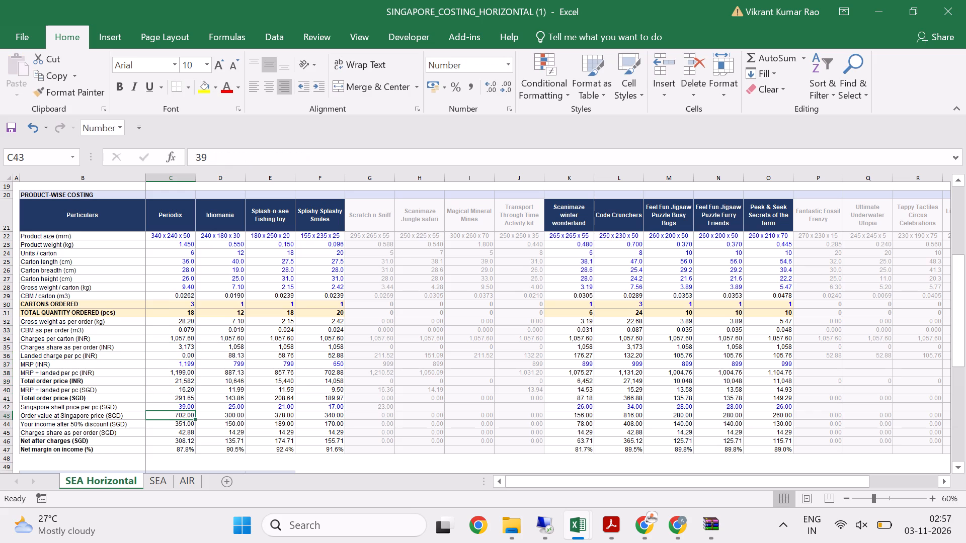
{"action": "key", "text": "Down"}
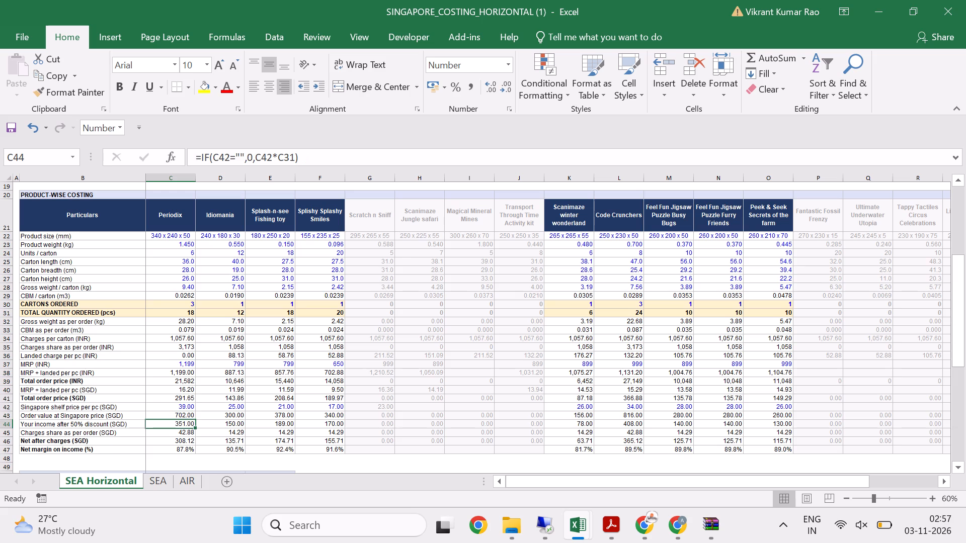
{"action": "key", "text": "Down"}
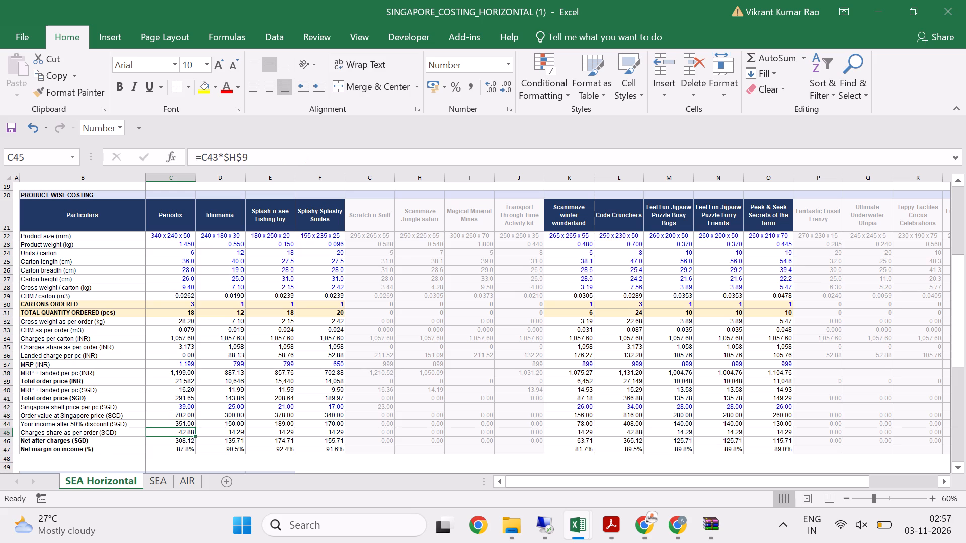
{"action": "left_click", "coordinate": [264, 160]}
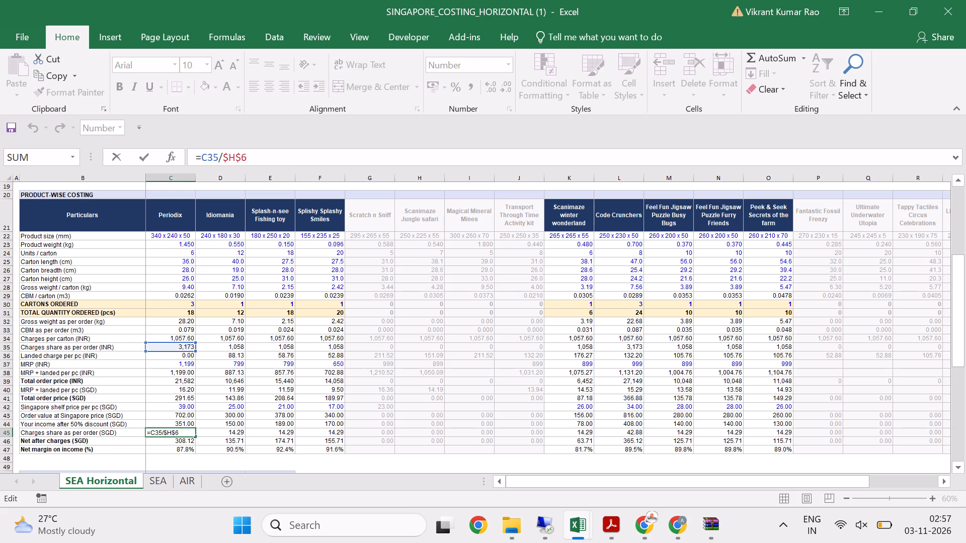
{"action": "scroll", "coordinate": [391, 273], "scroll_direction": "up", "scroll_amount": 5}
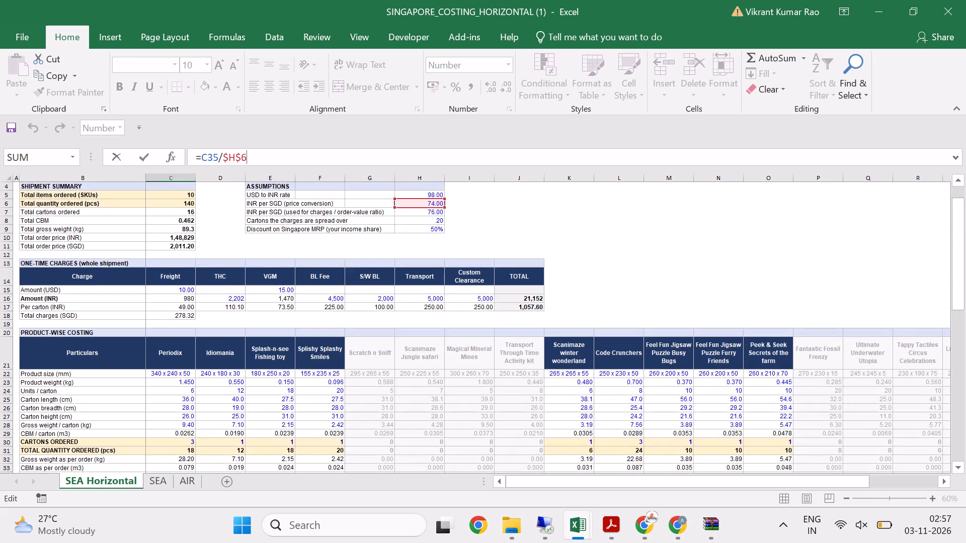
{"action": "scroll", "coordinate": [392, 273], "scroll_direction": "down", "scroll_amount": 6}
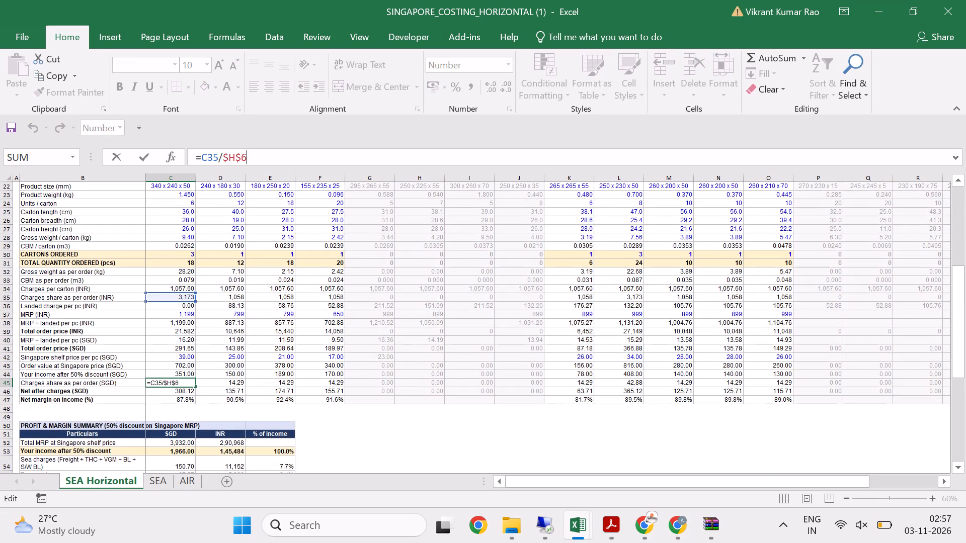
{"action": "left_click", "coordinate": [344, 441]}
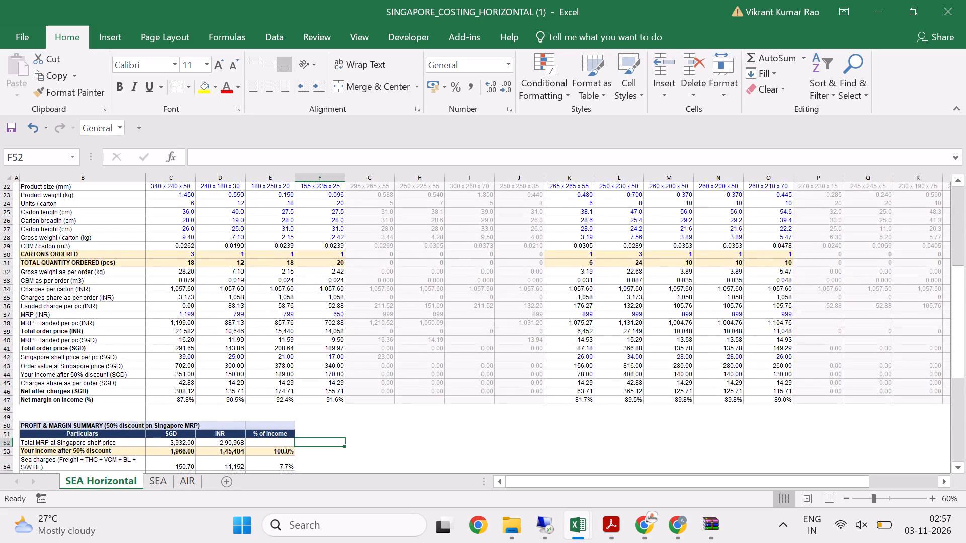
Set the Landed charge per pc (INR) to 0 in cells D36, E36 and F36.
{"action": "scroll", "coordinate": [334, 390], "scroll_direction": "down", "scroll_amount": 2}
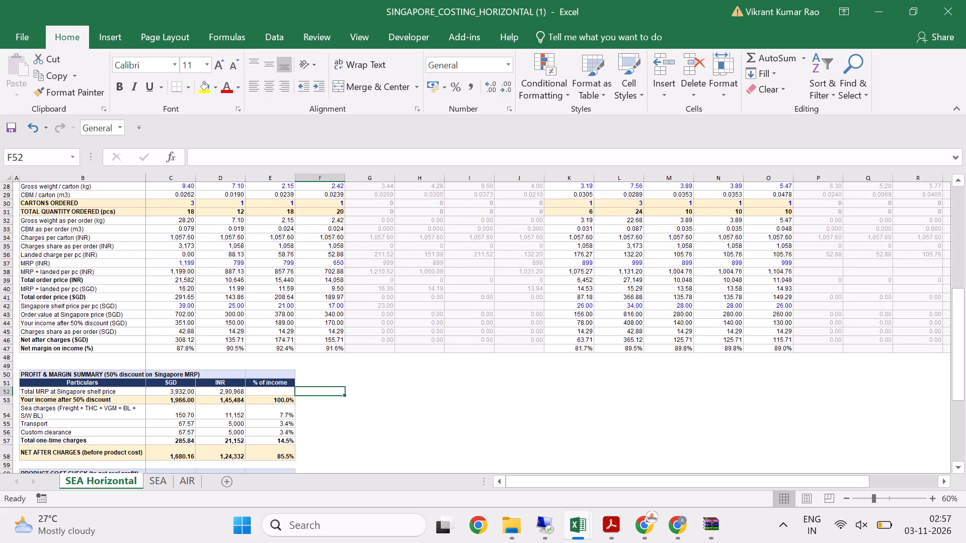
{"action": "left_click", "coordinate": [234, 255]}
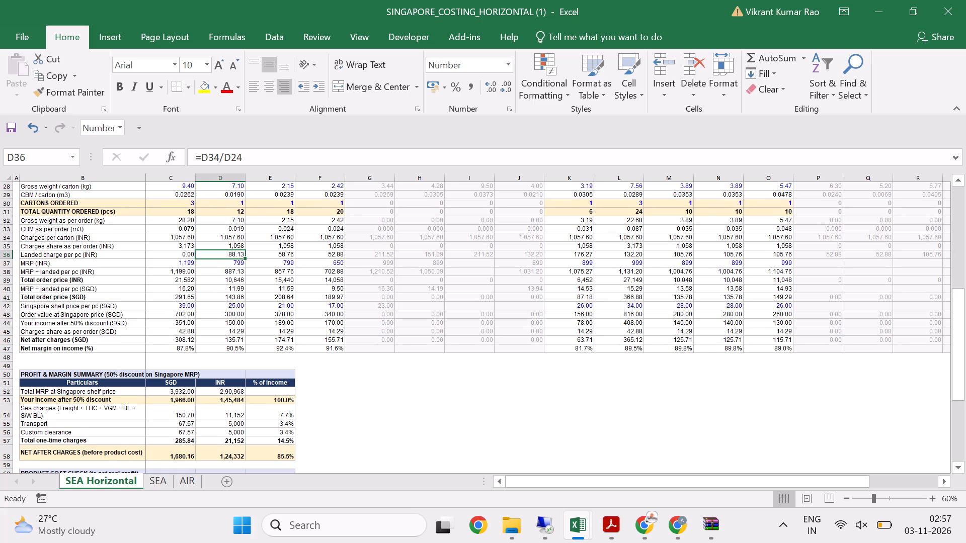
{"action": "key", "text": "0"}
{"action": "key", "text": "Return"}
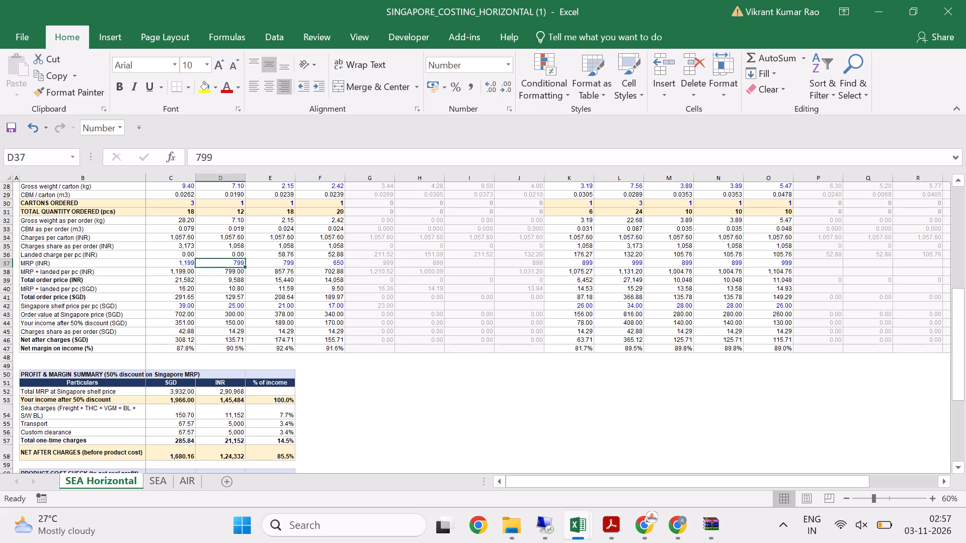
{"action": "key", "text": "Up"}
{"action": "key", "text": "Right"}
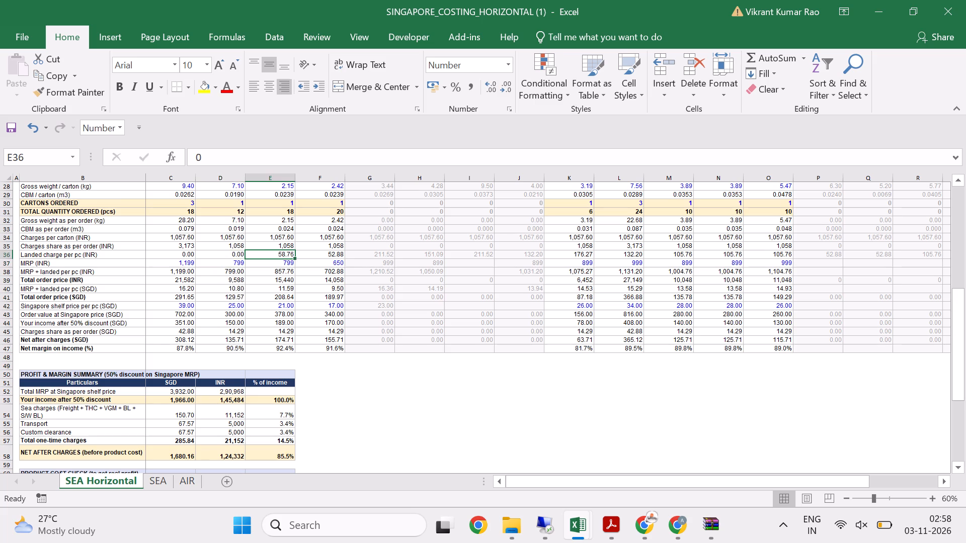
{"action": "key", "text": "0"}
{"action": "key", "text": "Return"}
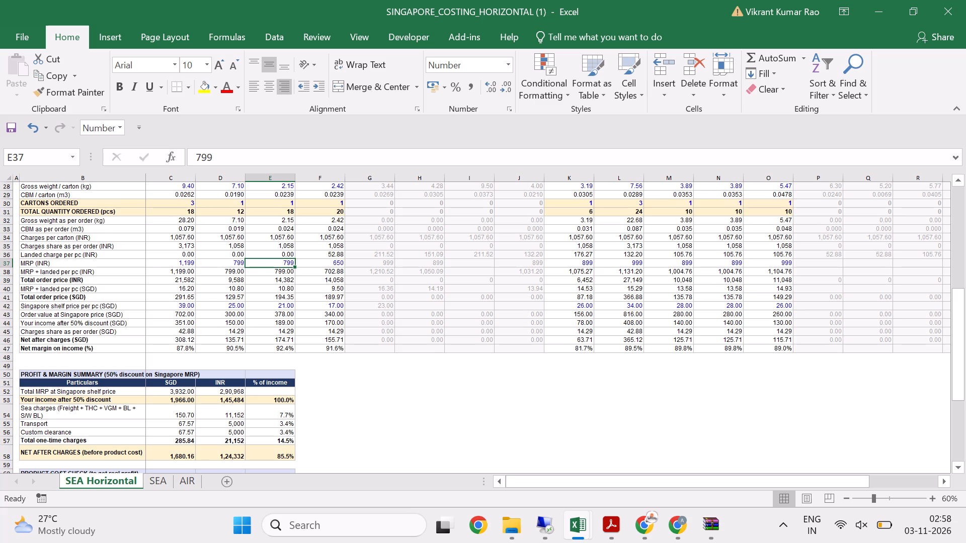
{"action": "key", "text": "Up"}
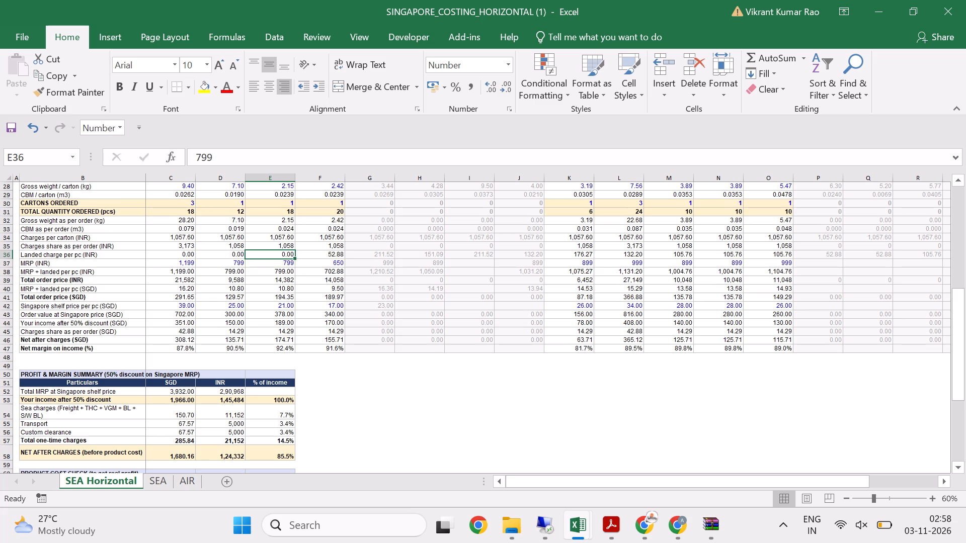
{"action": "key", "text": "Right"}
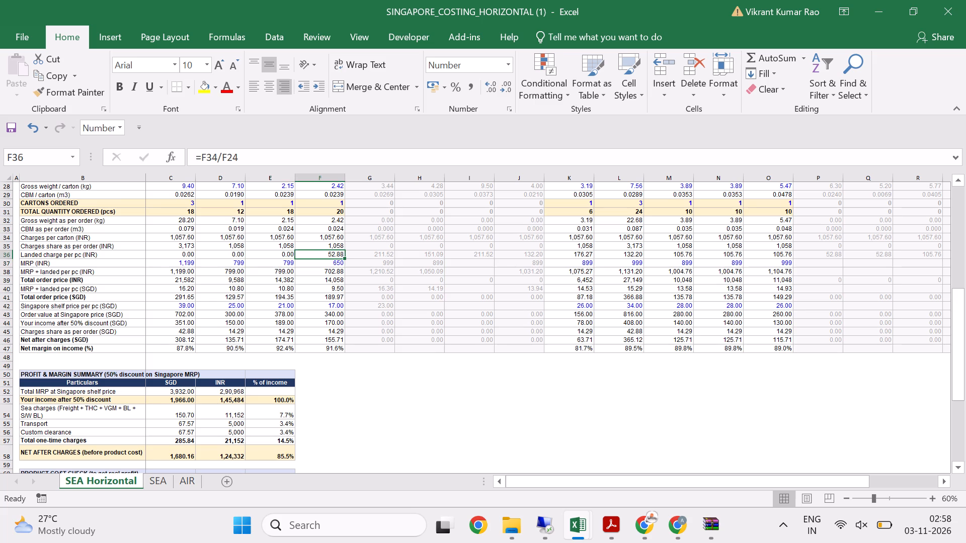
{"action": "key", "text": "0"}
{"action": "key", "text": "Return"}
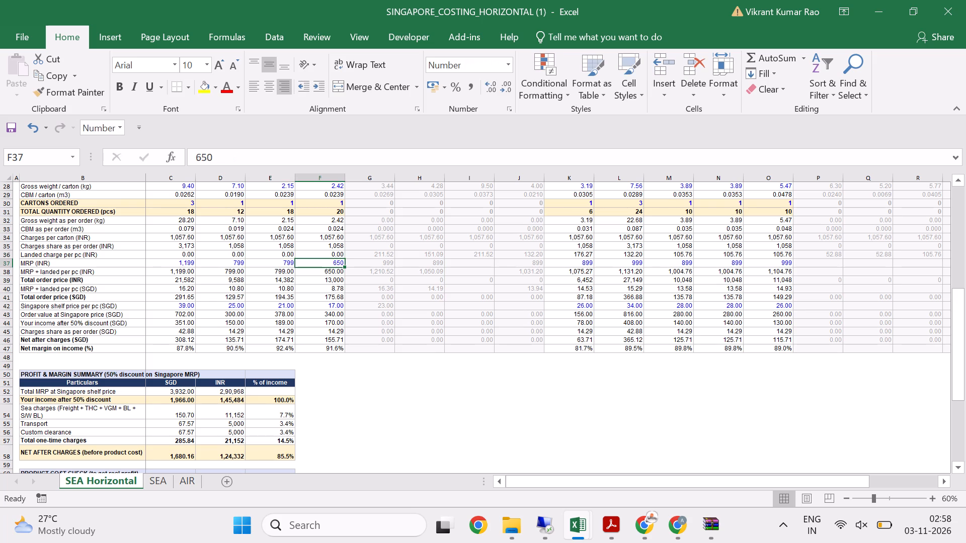
Set the Landed charge per pc (INR) to 0 in cells G36 to J36.
{"action": "key", "text": "Up"}
{"action": "key", "text": "Right"}
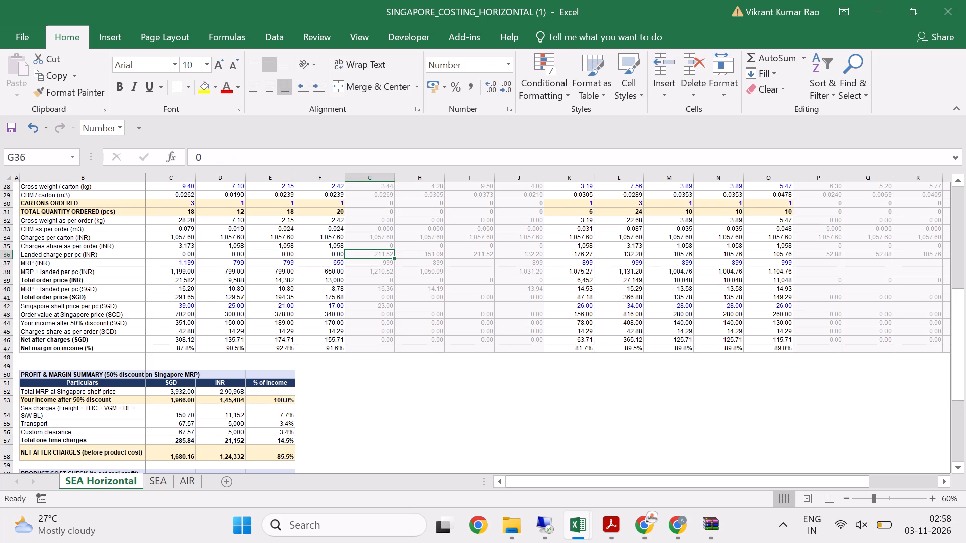
{"action": "key", "text": "0"}
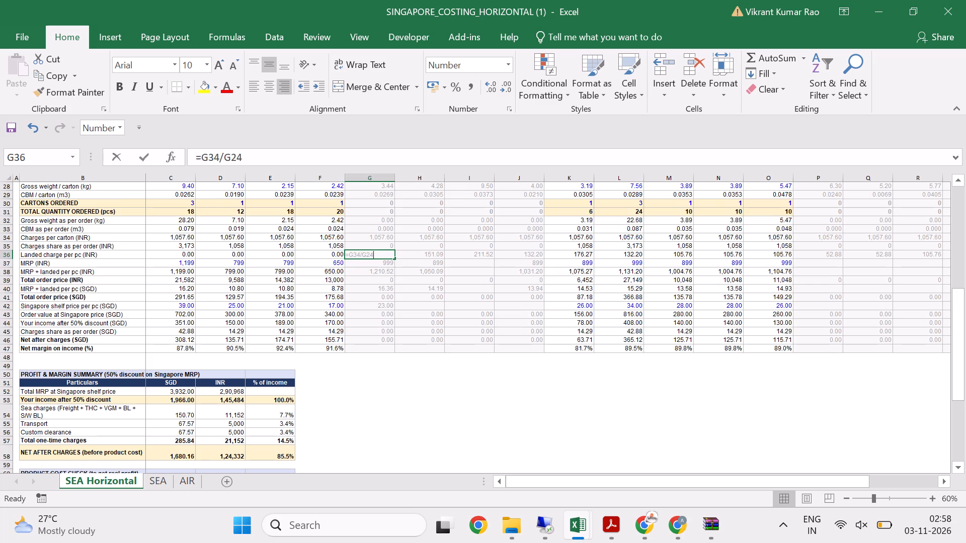
{"action": "key", "text": "Return"}
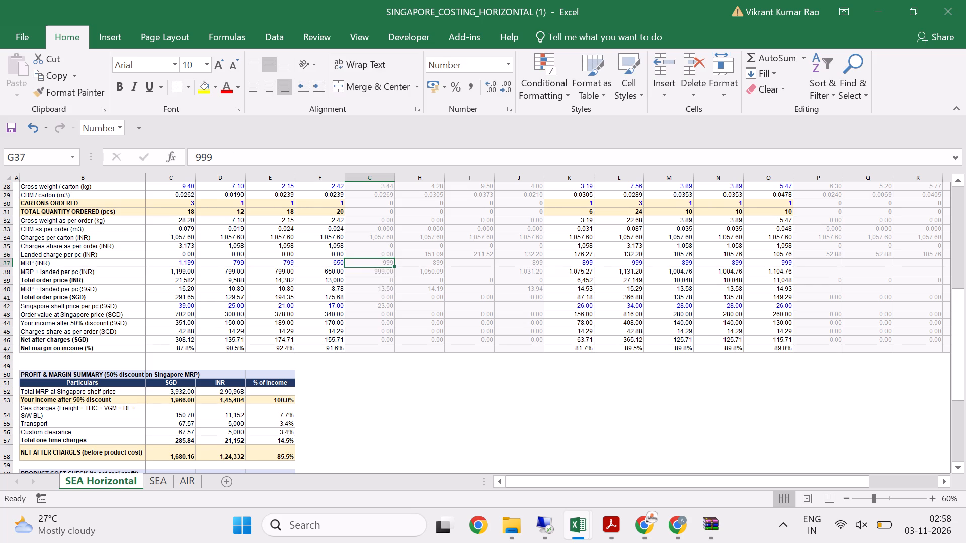
{"action": "key", "text": "Up"}
{"action": "key", "text": "Right"}
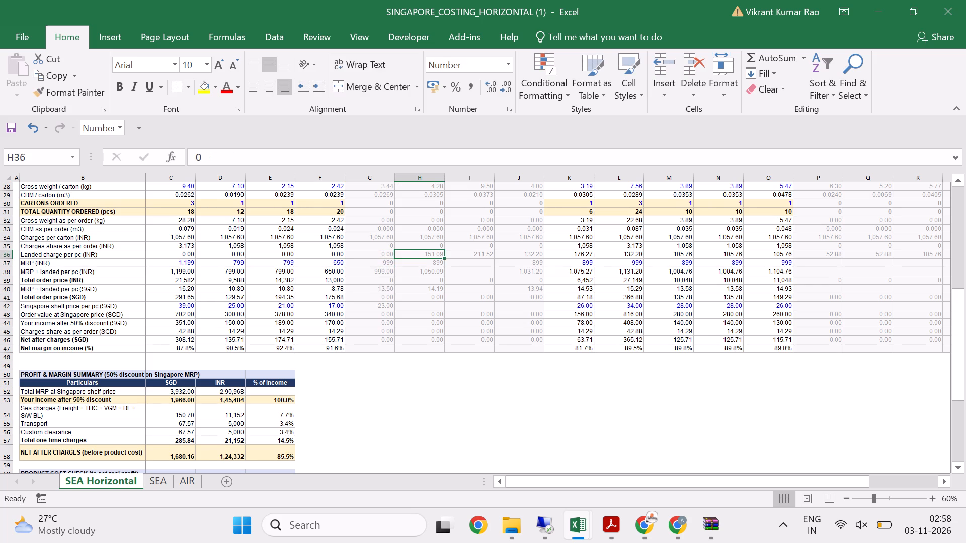
{"action": "key", "text": "0"}
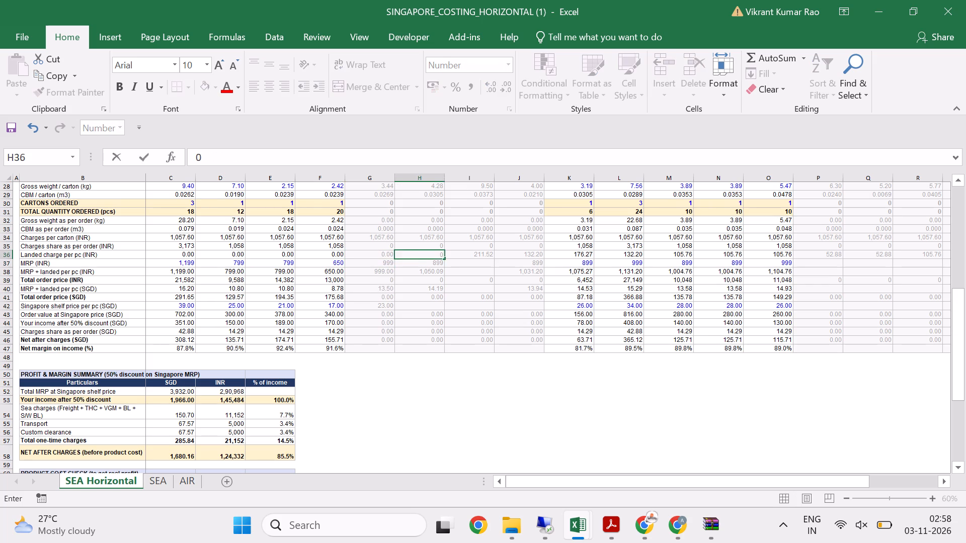
{"action": "key", "text": "Right"}
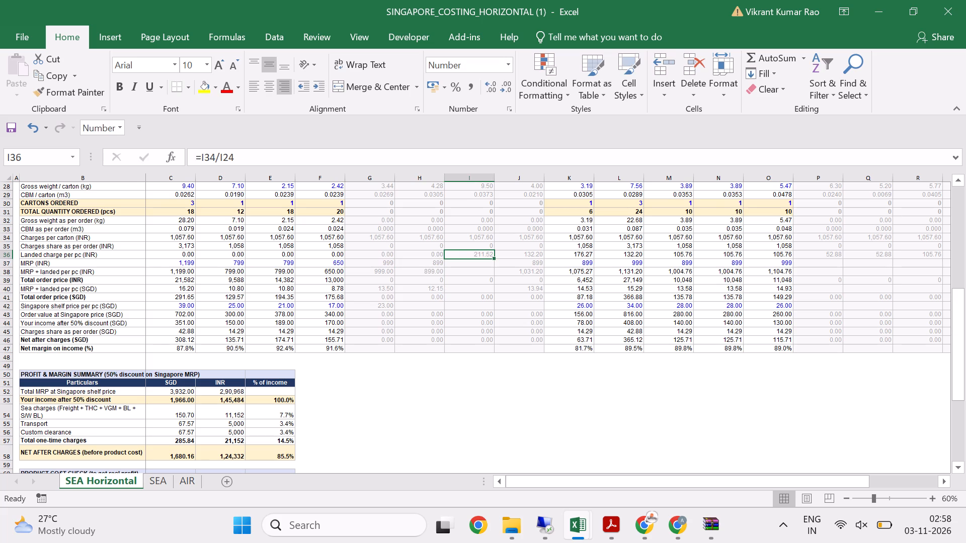
{"action": "key", "text": "0"}
{"action": "key", "text": "Right"}
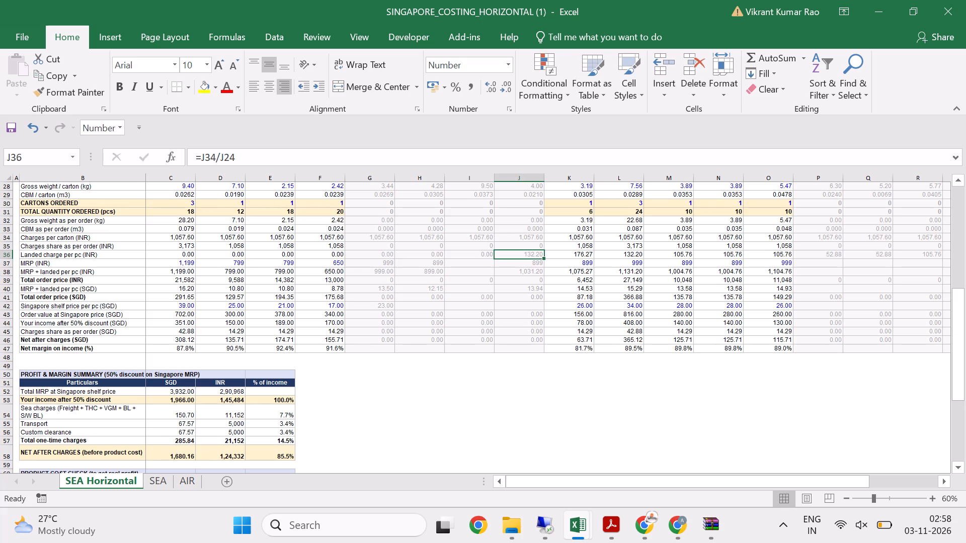
{"action": "key", "text": "0"}
{"action": "key", "text": "Right"}
Set the Landed charge per pc (INR) to 0 in cells K36 to O36.
{"action": "key", "text": "0"}
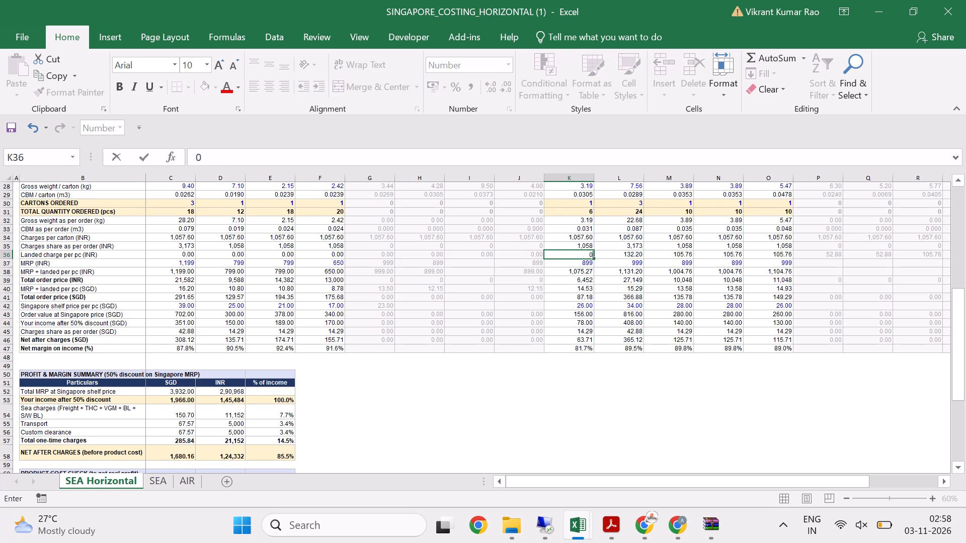
{"action": "key", "text": "Right"}
{"action": "key", "text": "0"}
{"action": "key", "text": "Right"}
{"action": "key", "text": "0"}
{"action": "key", "text": "Right"}
{"action": "key", "text": "0"}
{"action": "key", "text": "Right"}
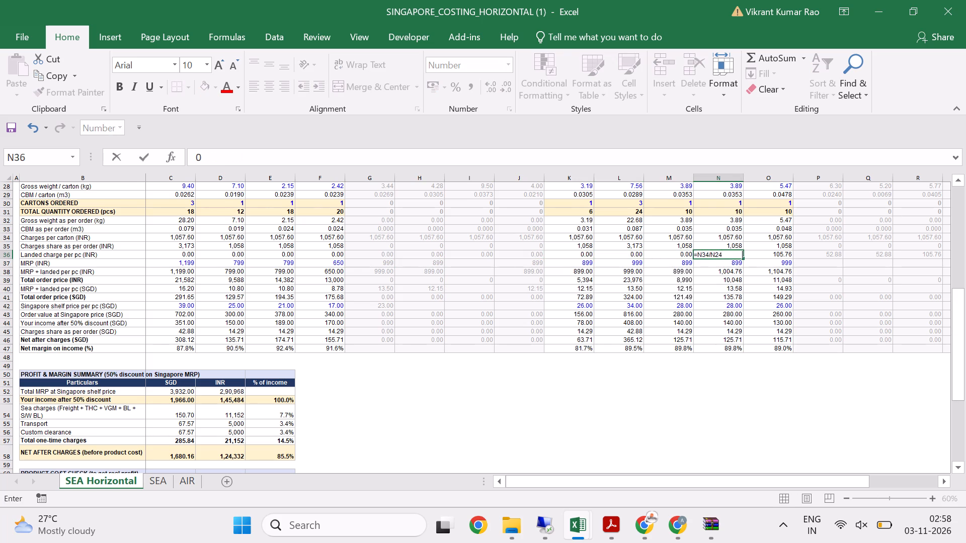
{"action": "key", "text": "0"}
{"action": "key", "text": "Right"}
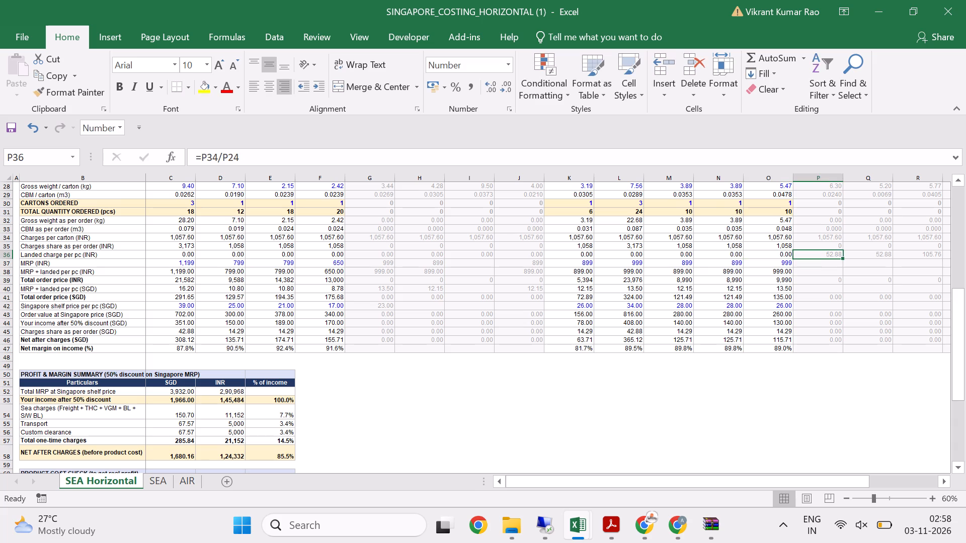
Enter 0 in the Landed charge per pc (INR) row for cells P36, Q36, S36, T36 and the totals cell U36.
{"action": "key", "text": "0"}
{"action": "key", "text": "Right"}
{"action": "key", "text": "0"}
{"action": "key", "text": "Right"}
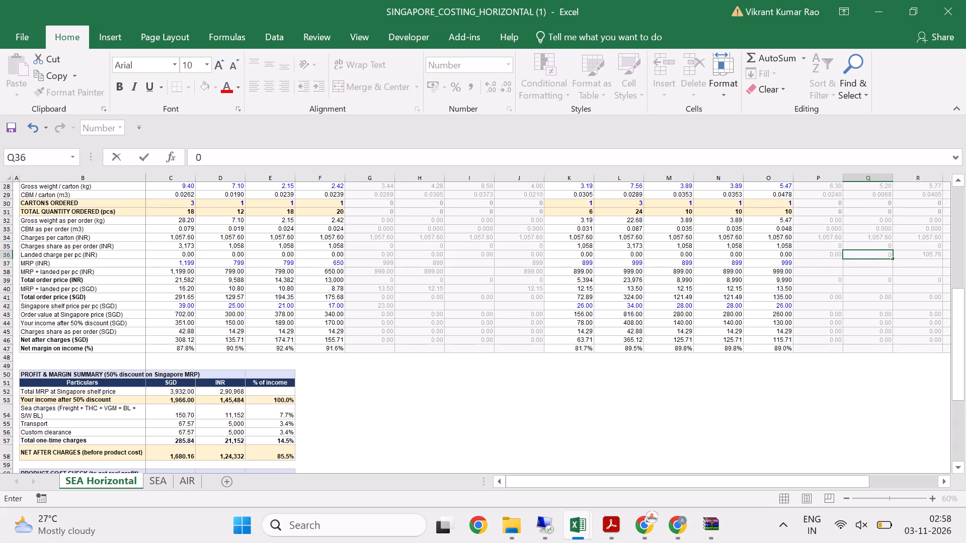
{"action": "key", "text": "Right"}
{"action": "key", "text": "0"}
{"action": "key", "text": "Right"}
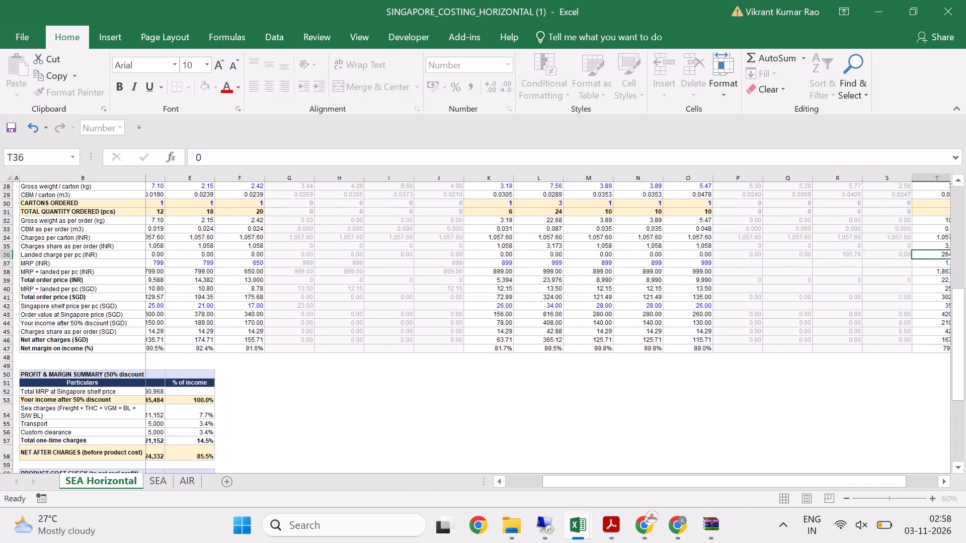
{"action": "key", "text": "0"}
{"action": "key", "text": "Right"}
{"action": "key", "text": "0"}
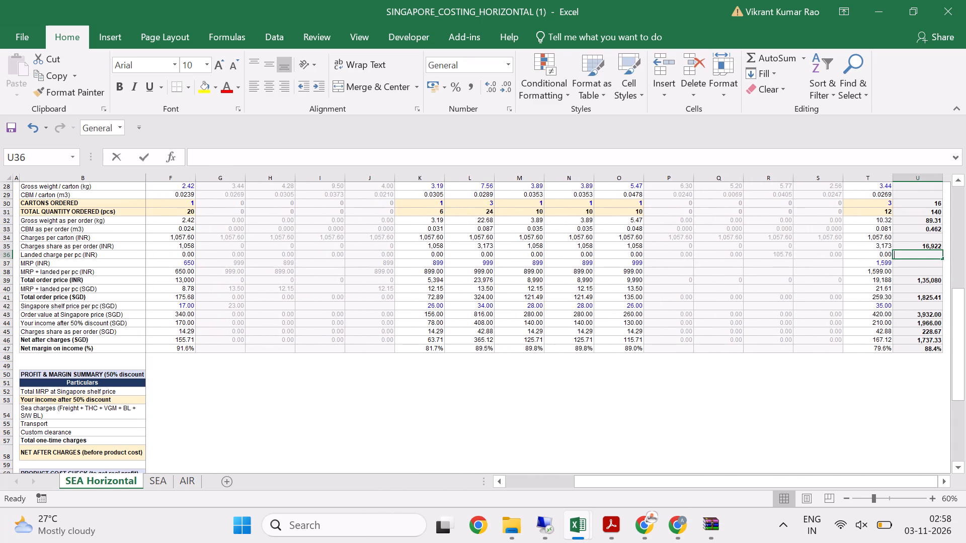
{"action": "key", "text": "Right"}
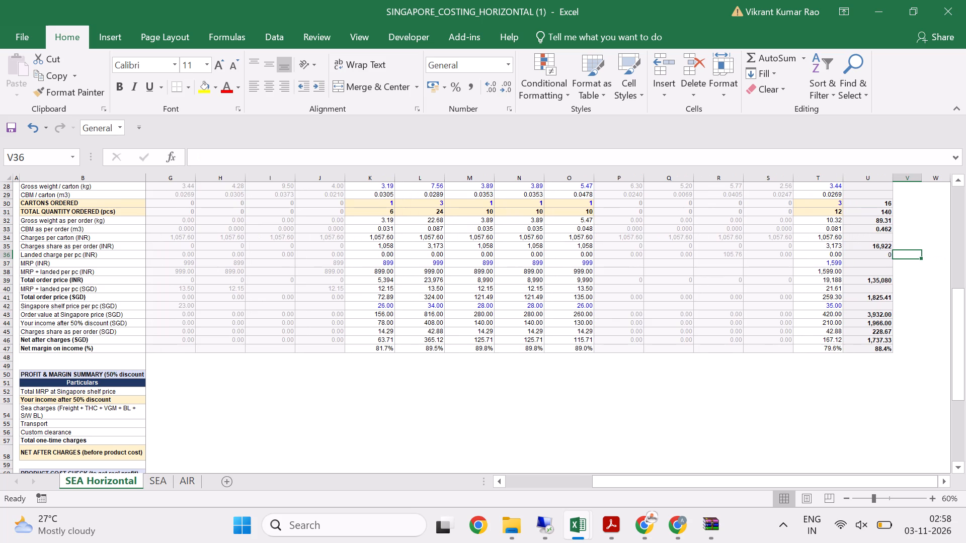
Set the skipped Landed charge per pc (INR) cell R36 to 0.
{"action": "key", "text": "Left"}
{"action": "key", "text": "Left"}
{"action": "key", "text": "Left"}
{"action": "key", "text": "Left"}
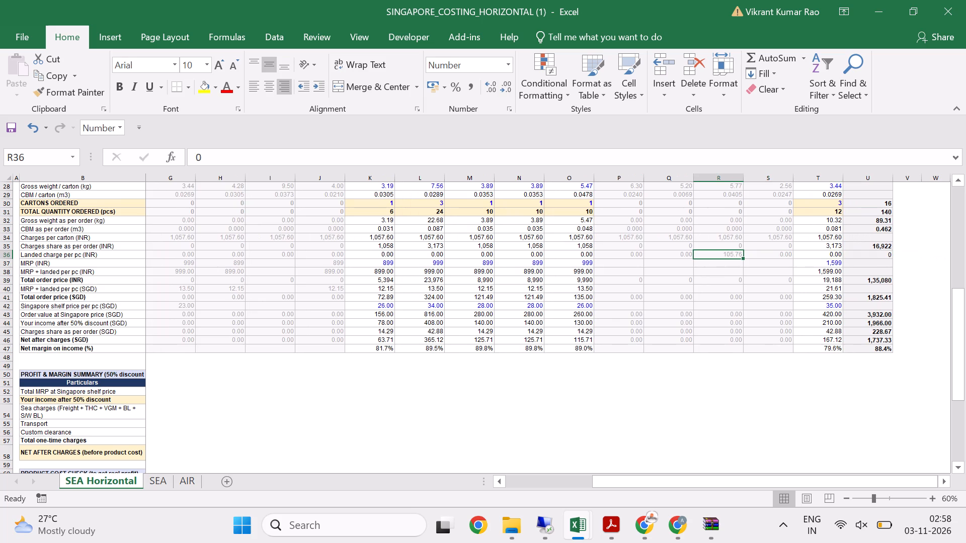
{"action": "key", "text": "0"}
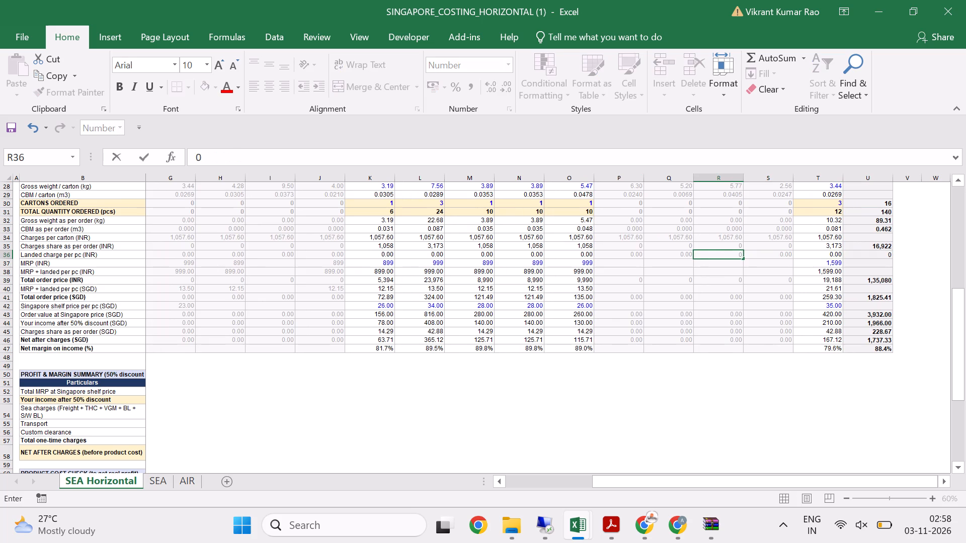
{"action": "key", "text": "Return"}
Review Periodix's price, income and margin formulas in column C from MRP + landed per pc (INR) in C38 down to C47.
{"action": "key", "text": "Down"}
{"action": "key", "text": "Up"}
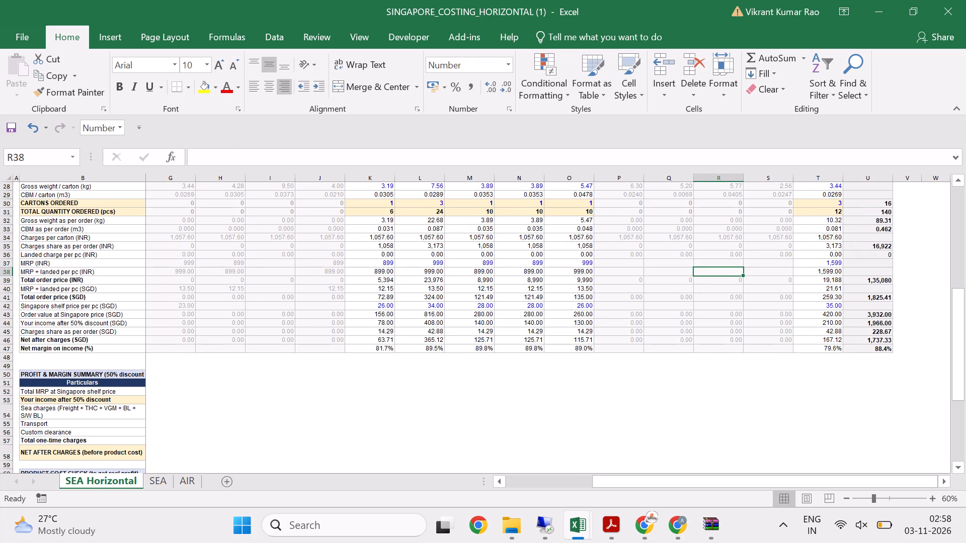
{"action": "key", "text": "Left"}
{"action": "key", "text": "Left"}
{"action": "key", "text": "Left"}
{"action": "key", "text": "Left"}
{"action": "key", "text": "Left"}
{"action": "key", "text": "Left"}
{"action": "key", "text": "Left"}
{"action": "key", "text": "Left"}
{"action": "key", "text": "Left"}
{"action": "key", "text": "Left"}
{"action": "key", "text": "Left"}
{"action": "key", "text": "Left"}
{"action": "key", "text": "Left"}
{"action": "key", "text": "Left"}
{"action": "key", "text": "Left"}
{"action": "key", "text": "Left"}
{"action": "key", "text": "Left"}
{"action": "key", "text": "Left"}
{"action": "key", "text": "Left"}
{"action": "key", "text": "Left"}
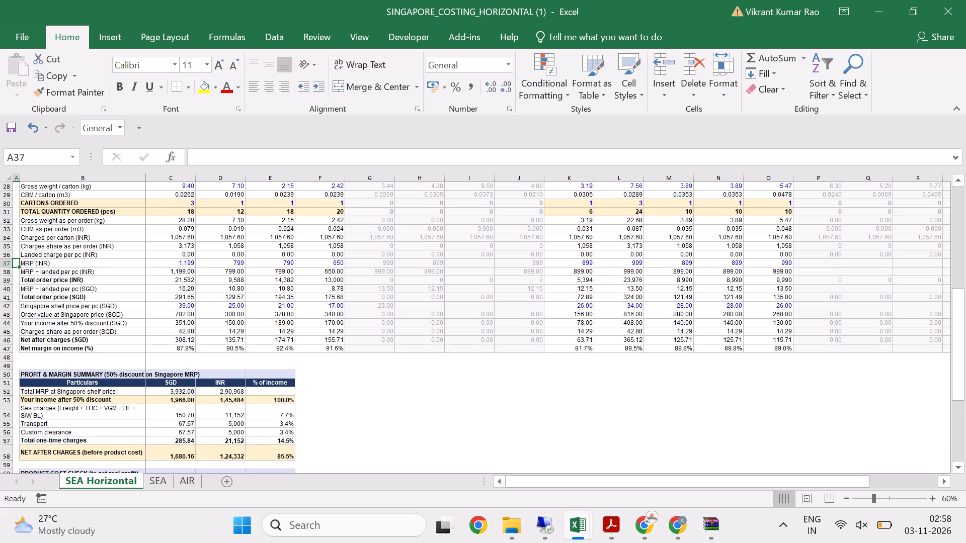
{"action": "key", "text": "Down"}
{"action": "key", "text": "Down"}
{"action": "key", "text": "Up"}
{"action": "key", "text": "Right"}
{"action": "key", "text": "Right"}
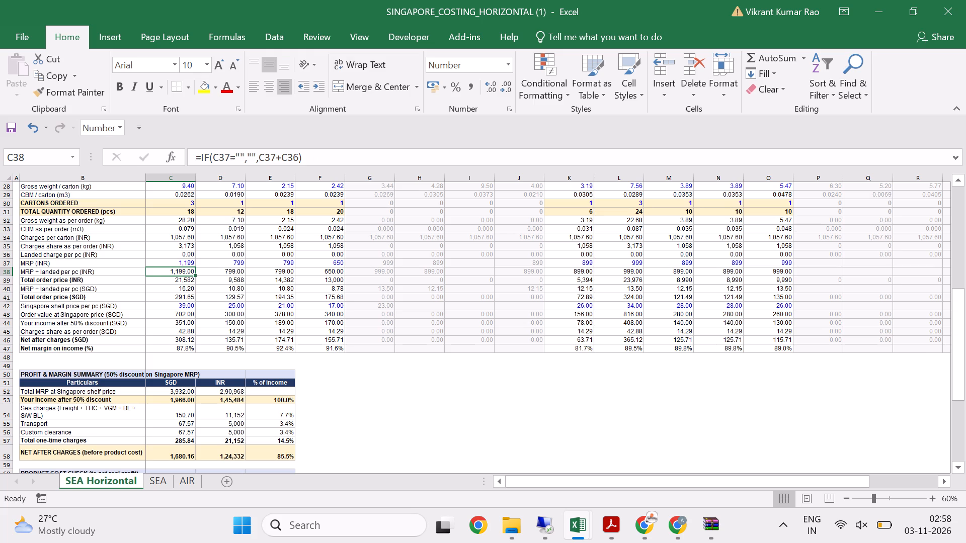
{"action": "key", "text": "Down"}
{"action": "key", "text": "Down"}
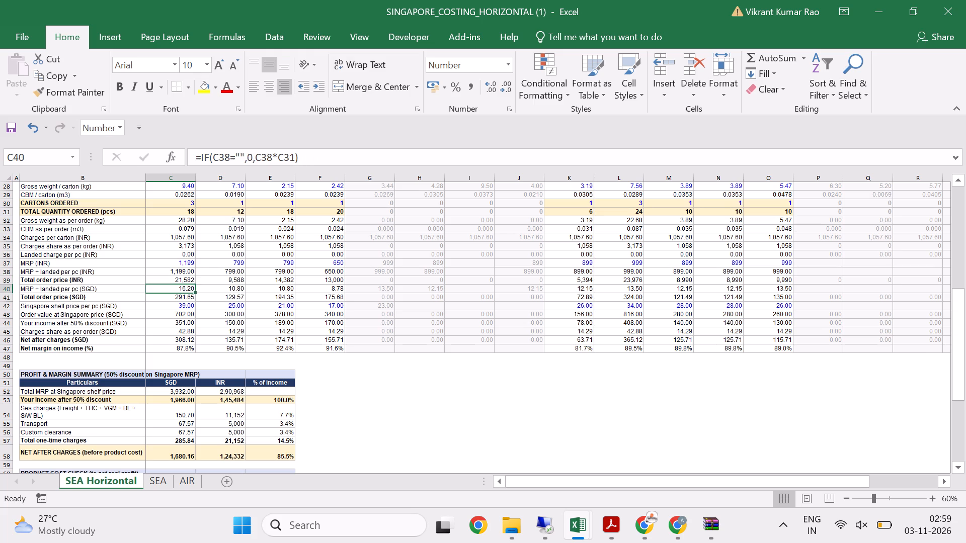
{"action": "key", "text": "Down"}
{"action": "key", "text": "Down"}
{"action": "key", "text": "Down"}
{"action": "key", "text": "Down"}
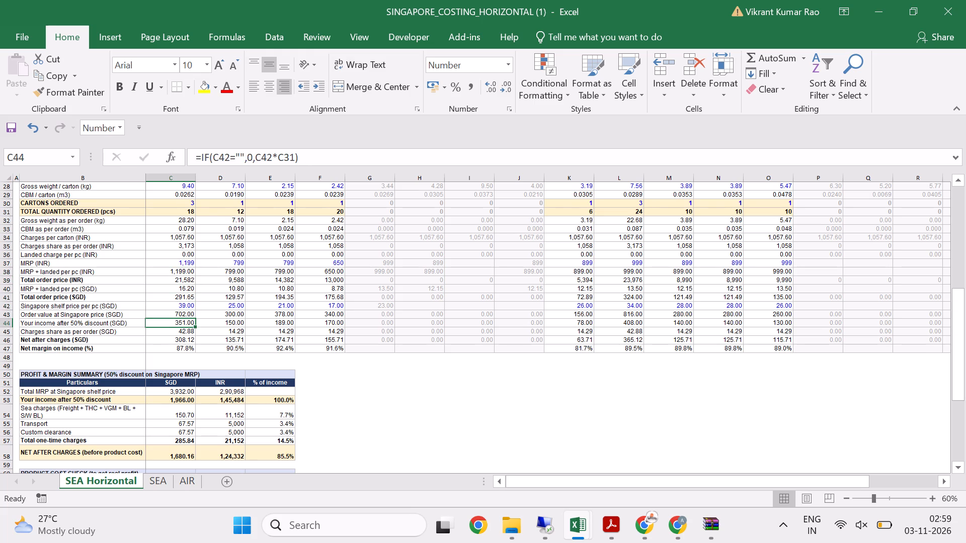
{"action": "key", "text": "Down"}
{"action": "key", "text": "Down"}
{"action": "key", "text": "Down"}
{"action": "key", "text": "Down"}
{"action": "key", "text": "Down"}
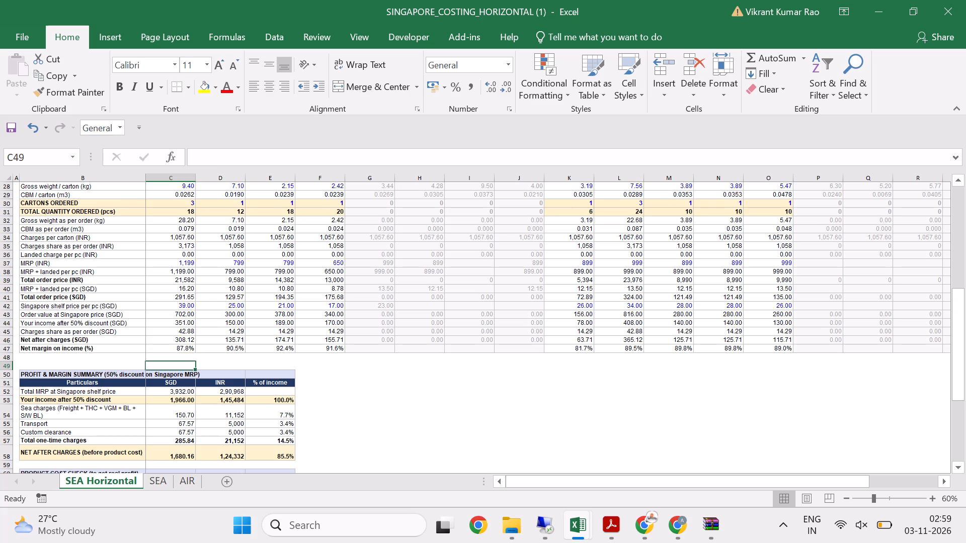
Examine the Profit & Margin Summary and the Product Cost Check sections below the costing table.
{"action": "key", "text": "Down"}
{"action": "key", "text": "Down"}
{"action": "key", "text": "Down"}
{"action": "key", "text": "Down"}
{"action": "key", "text": "Down"}
{"action": "key", "text": "Down"}
{"action": "key", "text": "Down"}
{"action": "key", "text": "Down"}
{"action": "key", "text": "Down"}
{"action": "key", "text": "Down"}
{"action": "key", "text": "Down"}
{"action": "key", "text": "Down"}
{"action": "key", "text": "Down"}
{"action": "key", "text": "Down"}
{"action": "key", "text": "Down"}
{"action": "key", "text": "Down"}
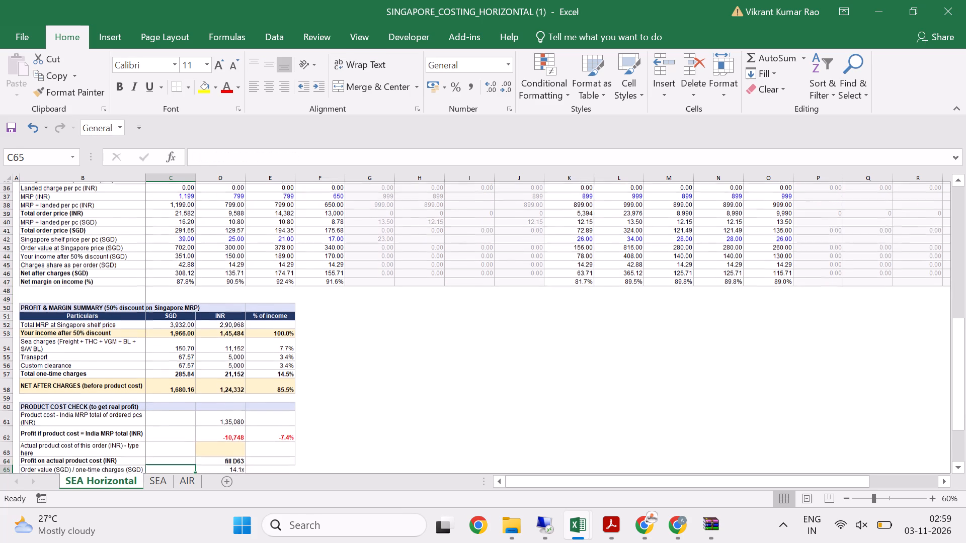
{"action": "key", "text": "Down"}
{"action": "key", "text": "Down"}
{"action": "key", "text": "Up"}
{"action": "key", "text": "Up"}
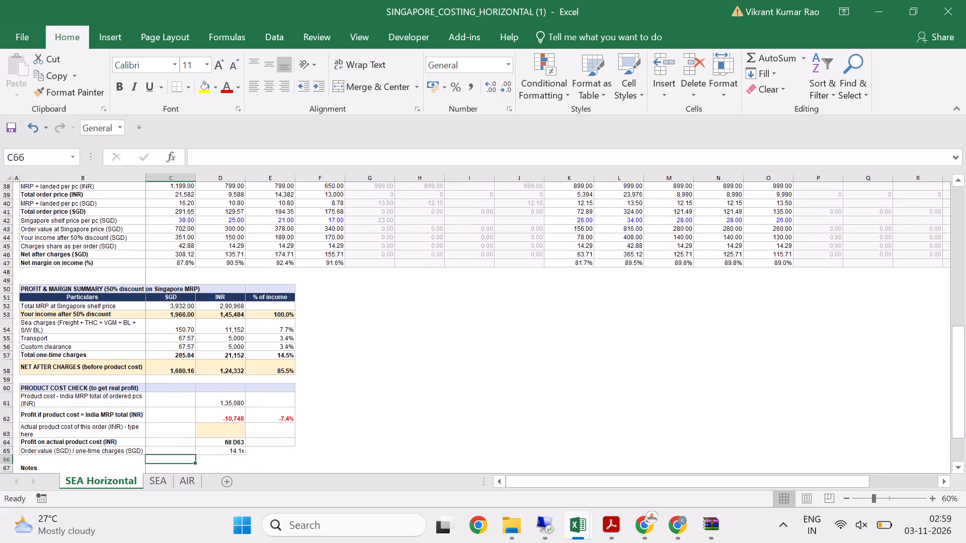
Check the Product Cost Check section's profit formula in D64 and the actual product cost entry cell D63.
{"action": "key", "text": "Right"}
{"action": "key", "text": "Up"}
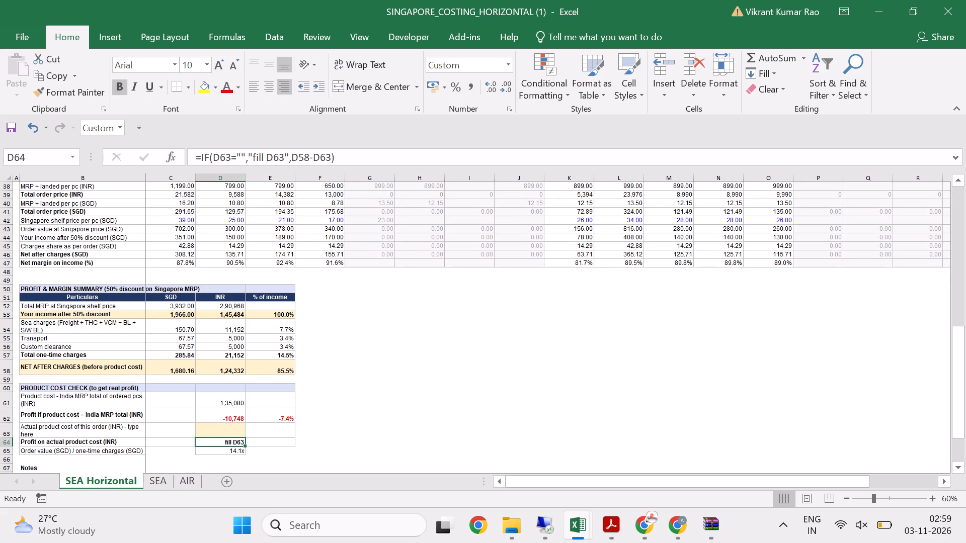
{"action": "left_click", "coordinate": [221, 431]}
{"action": "left_click", "coordinate": [122, 432]}
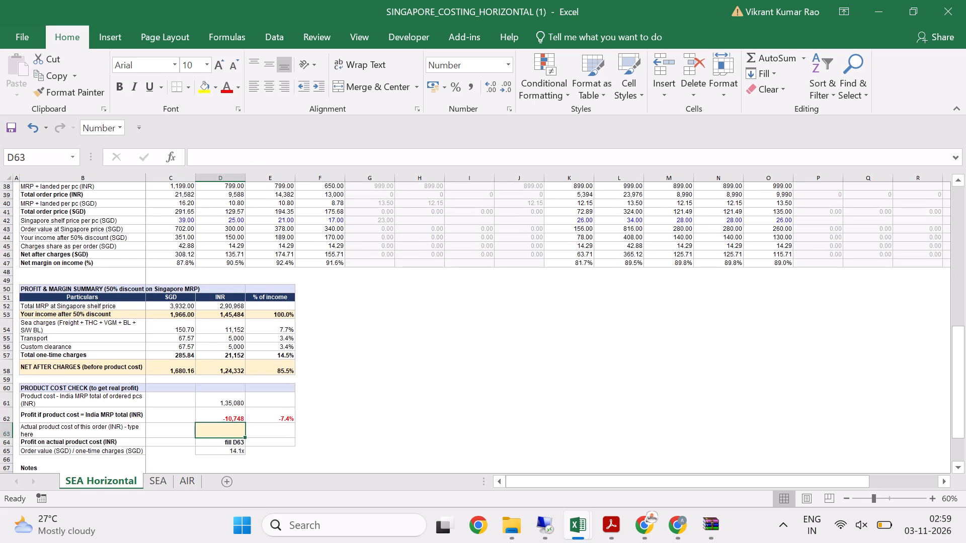
{"action": "left_click", "coordinate": [214, 431]}
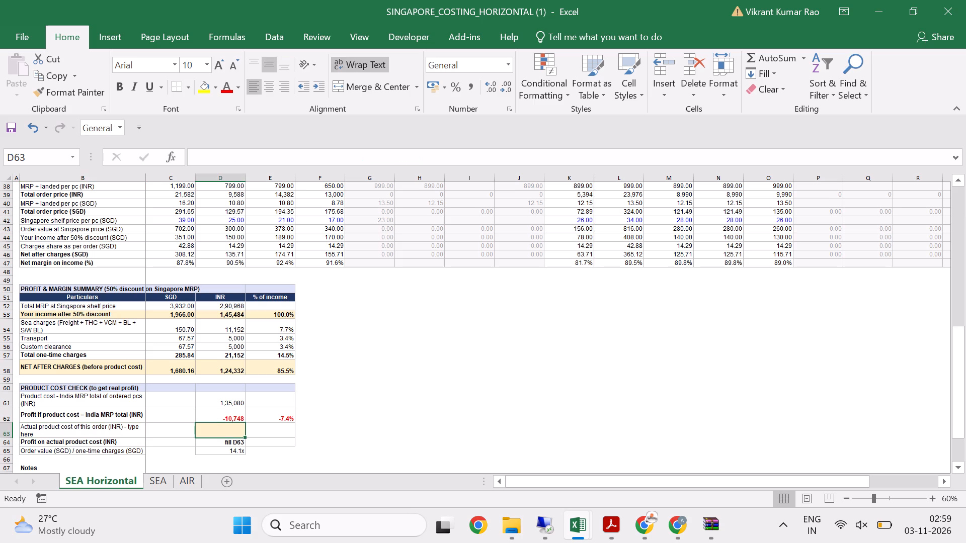
Review the sheet from the shipment summary and assumptions through the product-wise costing to the profit and cost check sections.
{"action": "scroll", "coordinate": [233, 380], "scroll_direction": "up", "scroll_amount": 1}
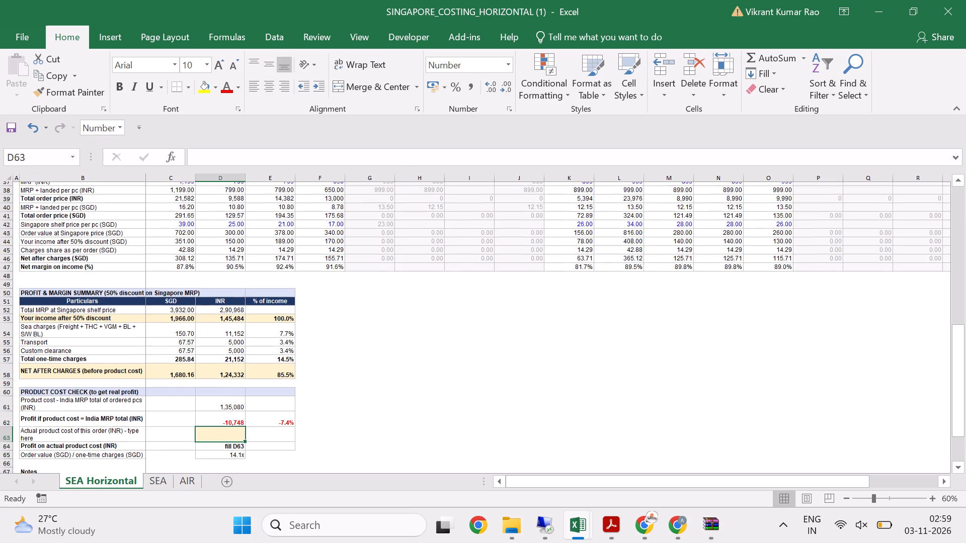
{"action": "scroll", "coordinate": [233, 380], "scroll_direction": "up", "scroll_amount": 5}
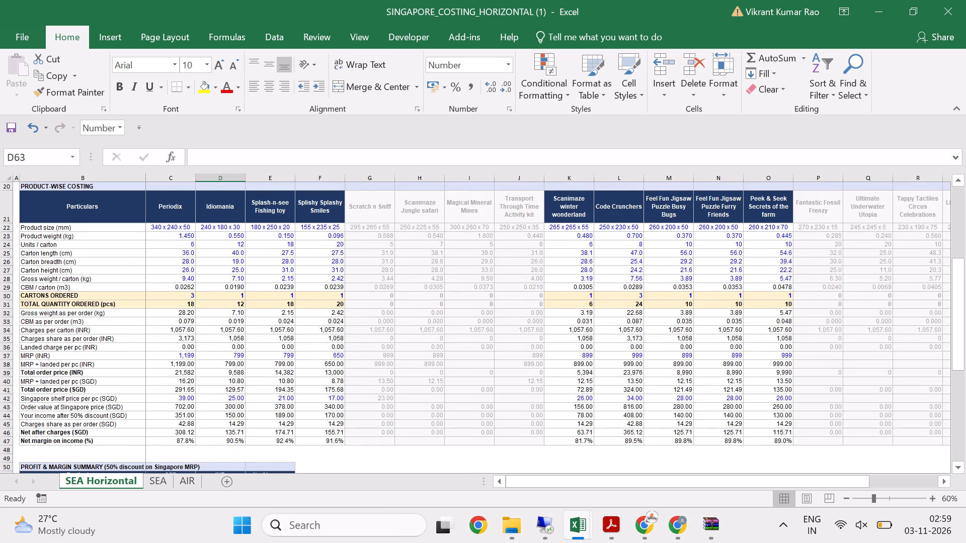
{"action": "scroll", "coordinate": [233, 380], "scroll_direction": "up", "scroll_amount": 14}
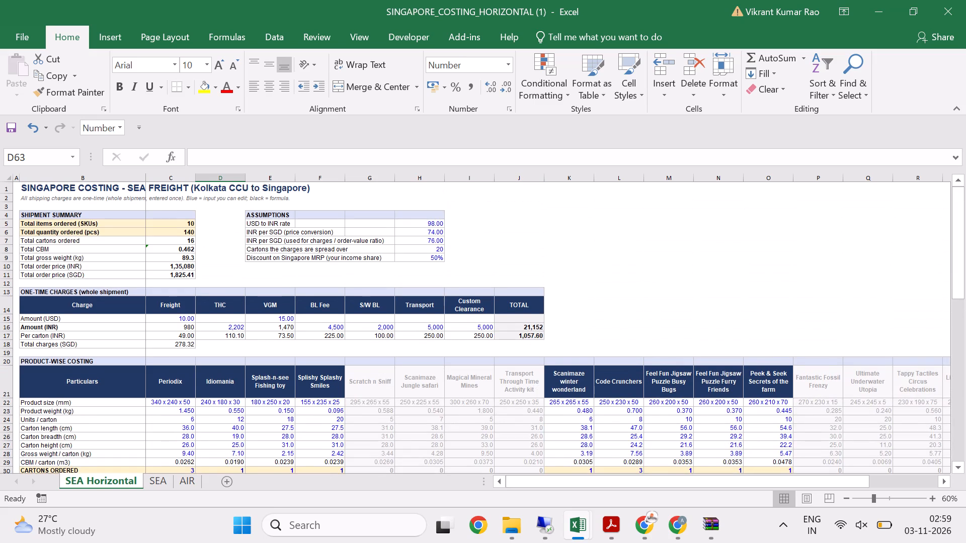
{"action": "scroll", "coordinate": [233, 380], "scroll_direction": "up", "scroll_amount": 1}
{"action": "scroll", "coordinate": [233, 380], "scroll_direction": "down", "scroll_amount": 12}
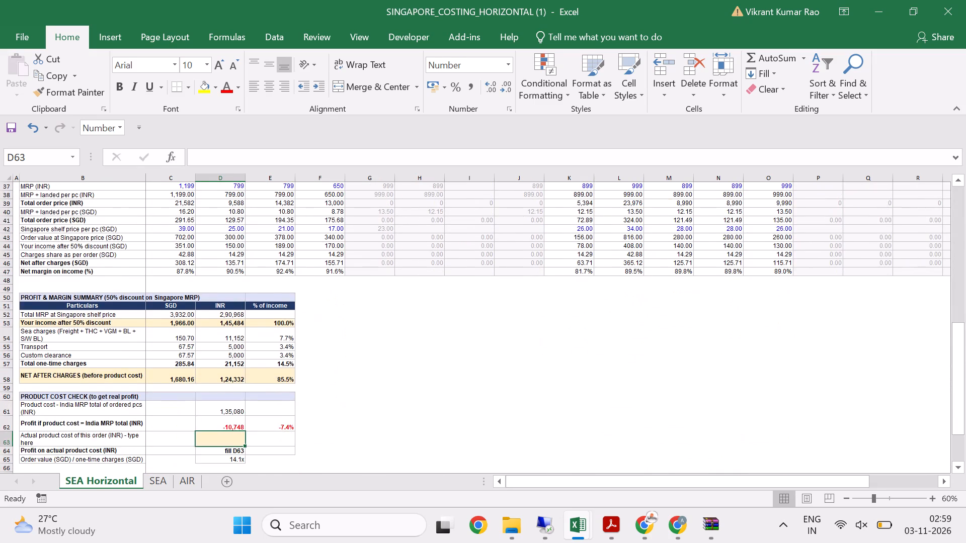
{"action": "scroll", "coordinate": [233, 380], "scroll_direction": "down", "scroll_amount": 7}
{"action": "scroll", "coordinate": [233, 380], "scroll_direction": "up", "scroll_amount": 13}
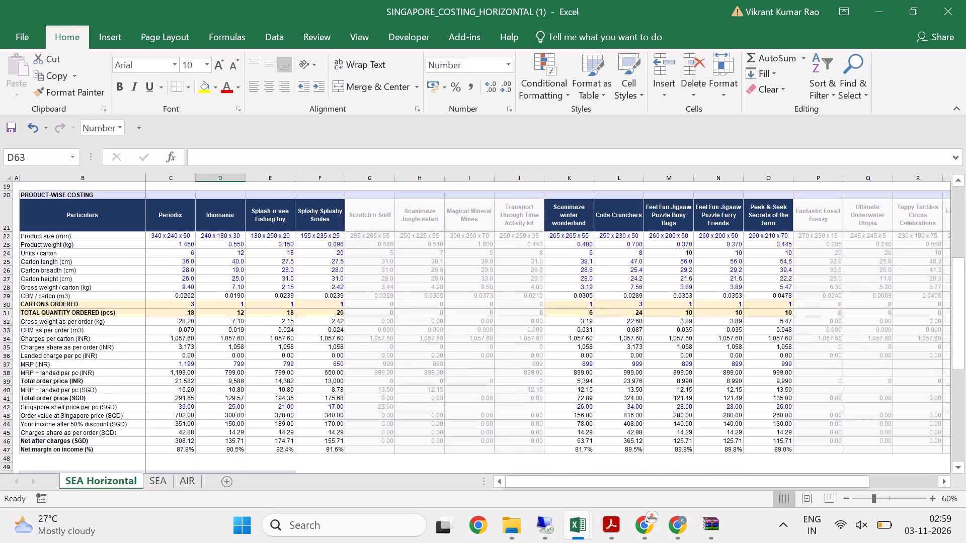
{"action": "scroll", "coordinate": [233, 379], "scroll_direction": "up", "scroll_amount": 12}
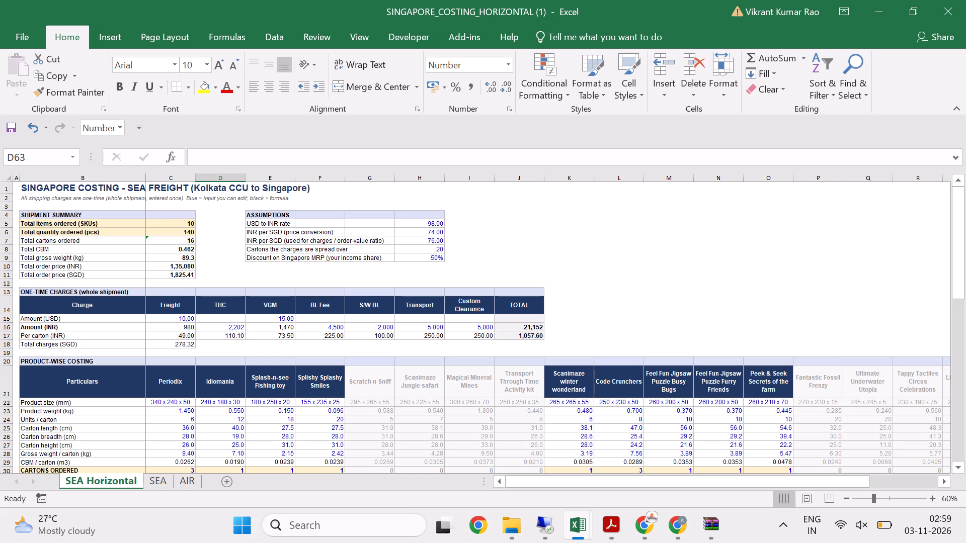
Examine the one-time charges in the Amount (INR) row from Freight to Custom Clearance and the total's formula in J16.
{"action": "scroll", "coordinate": [209, 129], "scroll_direction": "down", "scroll_amount": 3}
{"action": "scroll", "coordinate": [203, 267], "scroll_direction": "down", "scroll_amount": 3}
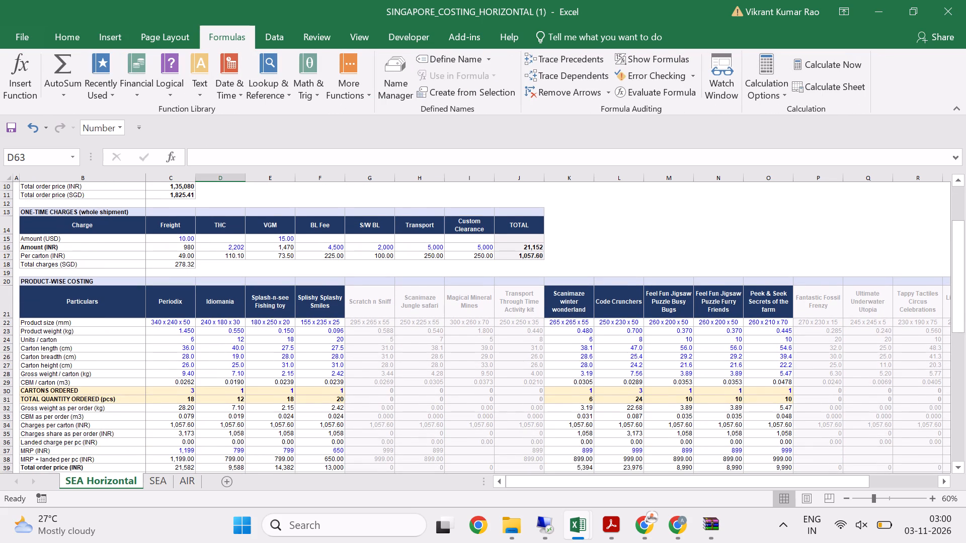
{"action": "scroll", "coordinate": [121, 352], "scroll_direction": "down", "scroll_amount": 2}
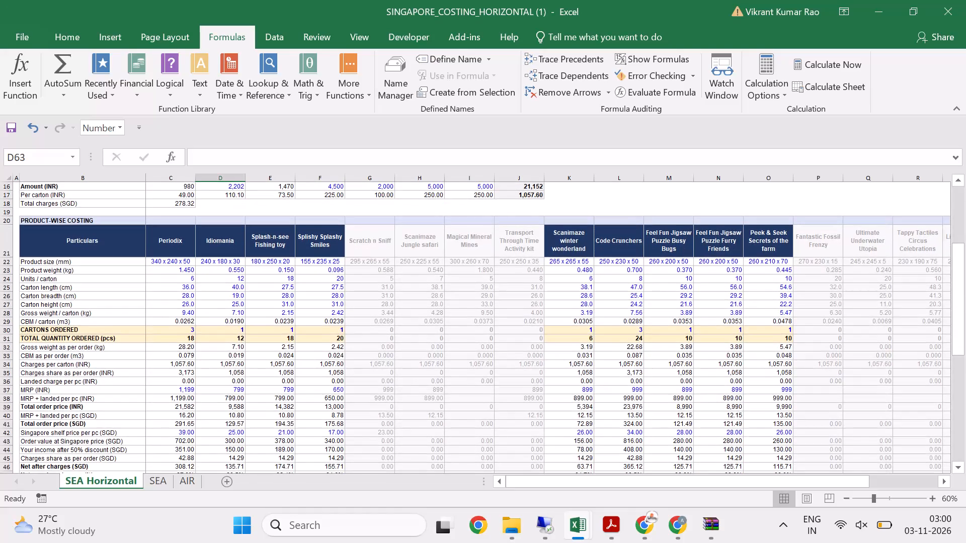
{"action": "scroll", "coordinate": [121, 351], "scroll_direction": "up", "scroll_amount": 2}
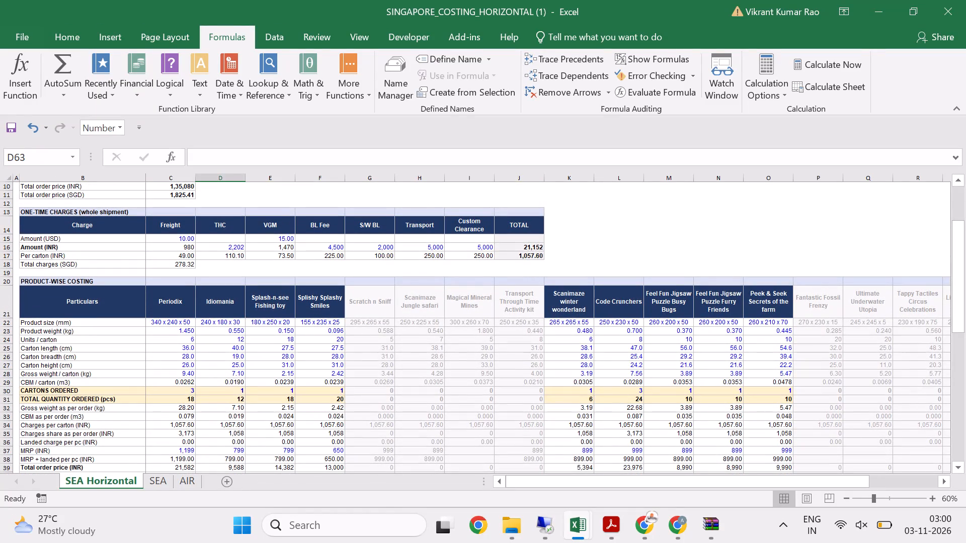
{"action": "left_click_drag", "start_coordinate": [173, 247], "coordinate": [406, 251]}
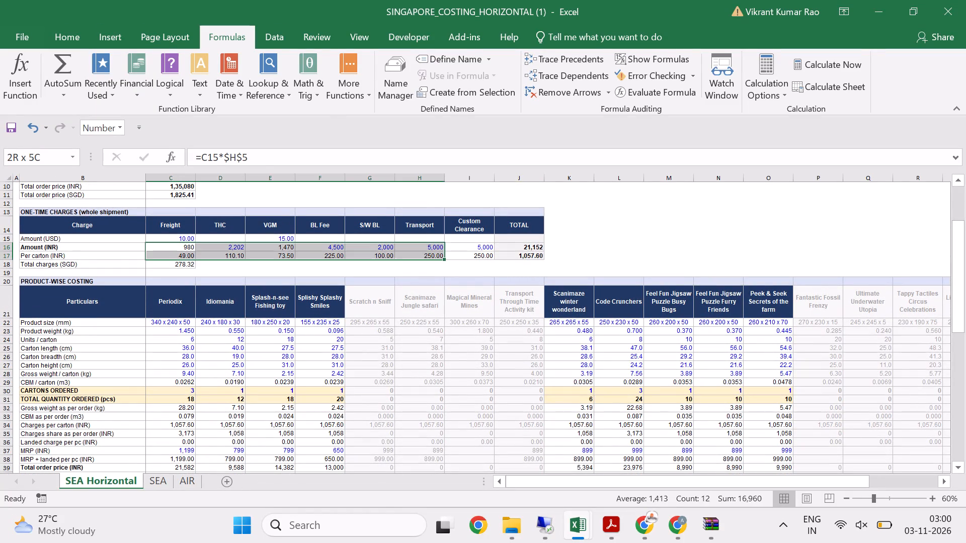
{"action": "left_click_drag", "start_coordinate": [406, 251], "coordinate": [474, 249]}
{"action": "left_click", "coordinate": [507, 246]}
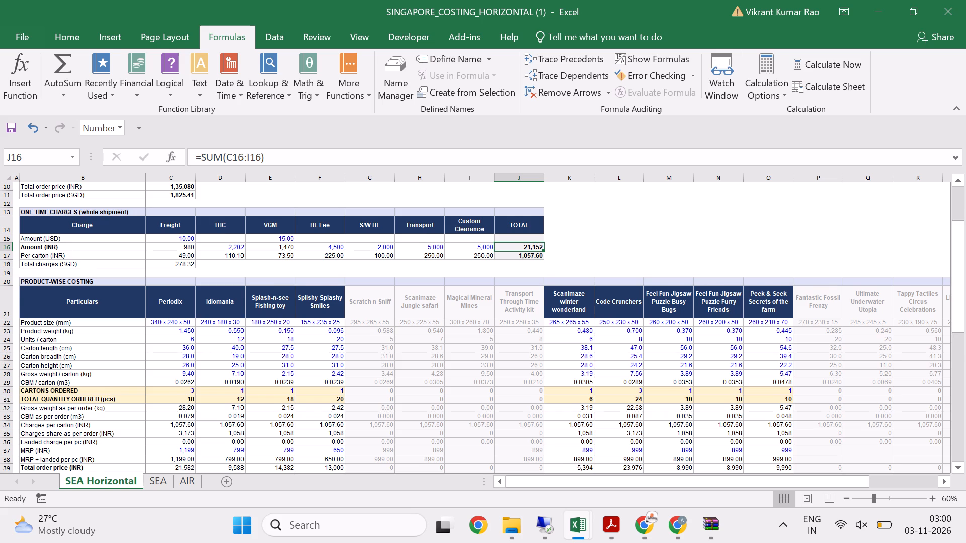
Review Periodix's column from product weight in C23 down to the quantity, weight, CBM and charges per carton formulas in C31:C34.
{"action": "scroll", "coordinate": [192, 274], "scroll_direction": "down", "scroll_amount": 2}
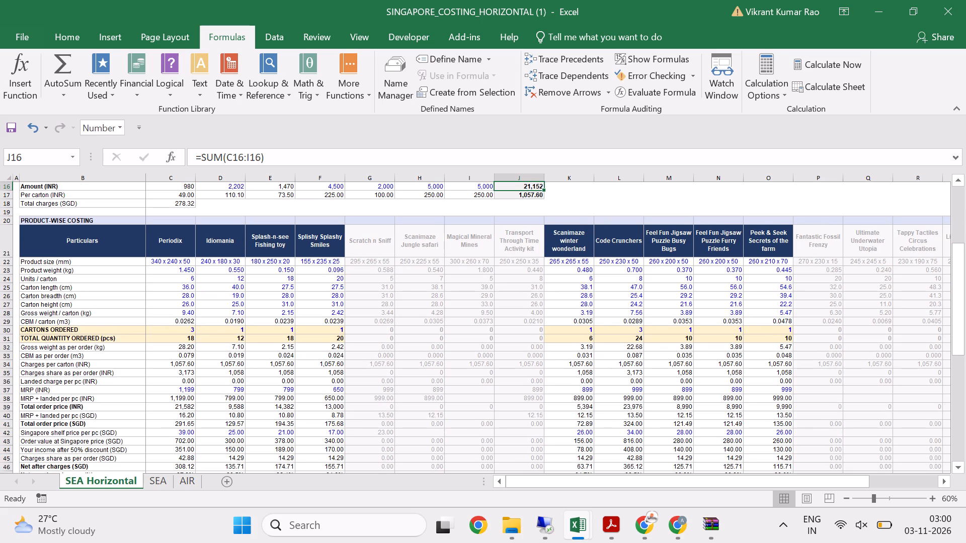
{"action": "left_click_drag", "start_coordinate": [182, 270], "coordinate": [183, 326]}
{"action": "left_click", "coordinate": [184, 338]}
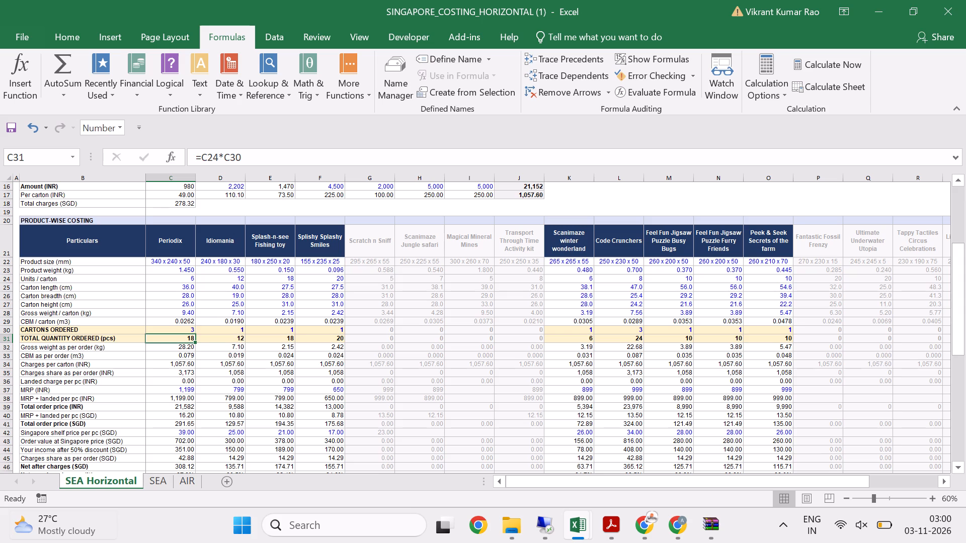
{"action": "left_click", "coordinate": [177, 349]}
{"action": "left_click", "coordinate": [184, 358]}
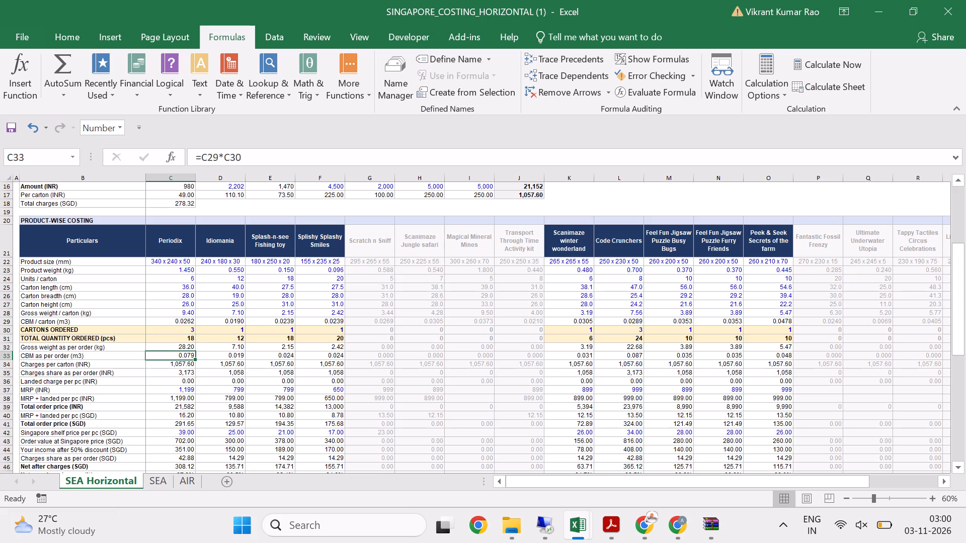
{"action": "left_click", "coordinate": [183, 365]}
Fill the Net margin on income (%) row light green in B47:F47, K47:O47 and T47, covering the label and ordered products.
{"action": "scroll", "coordinate": [181, 382], "scroll_direction": "down", "scroll_amount": 4}
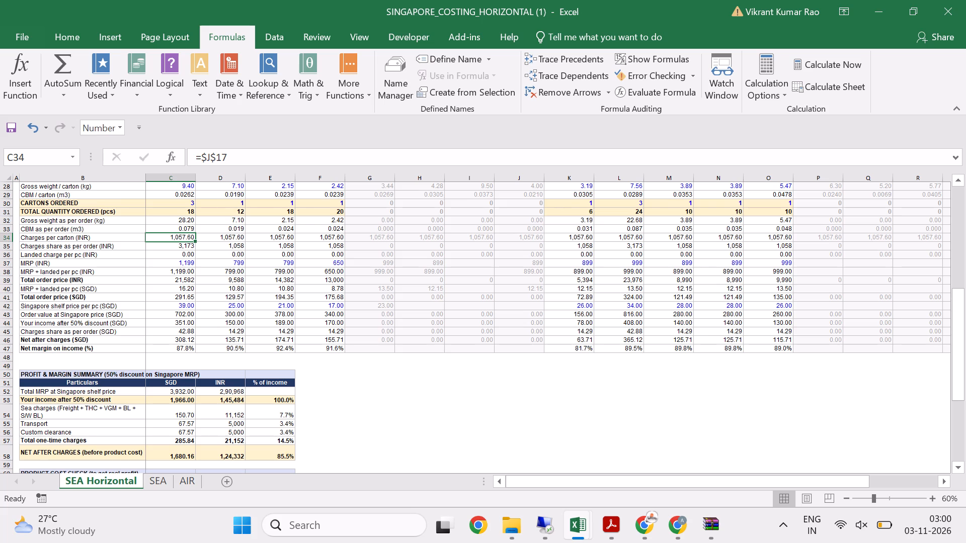
{"action": "left_click_drag", "start_coordinate": [26, 349], "coordinate": [611, 354]}
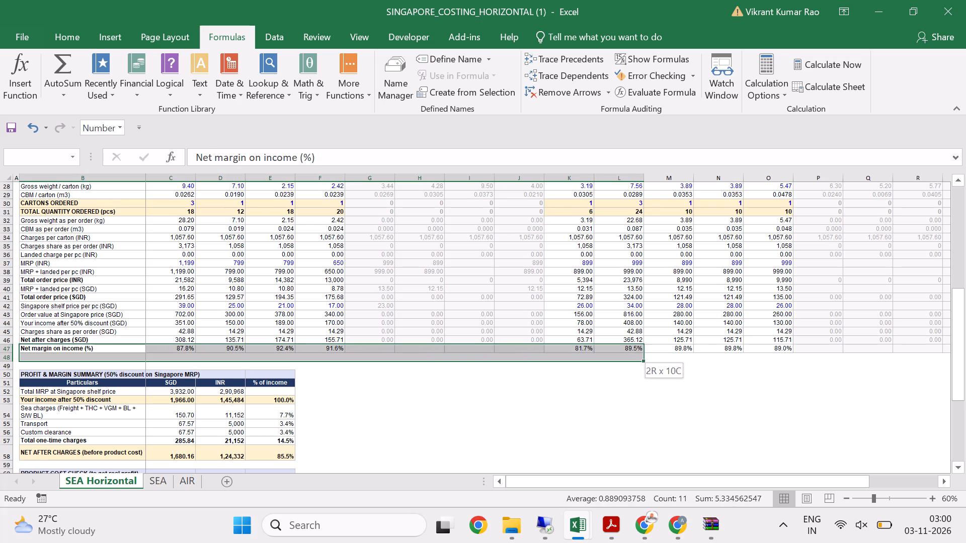
{"action": "left_click_drag", "start_coordinate": [611, 354], "coordinate": [324, 348]}
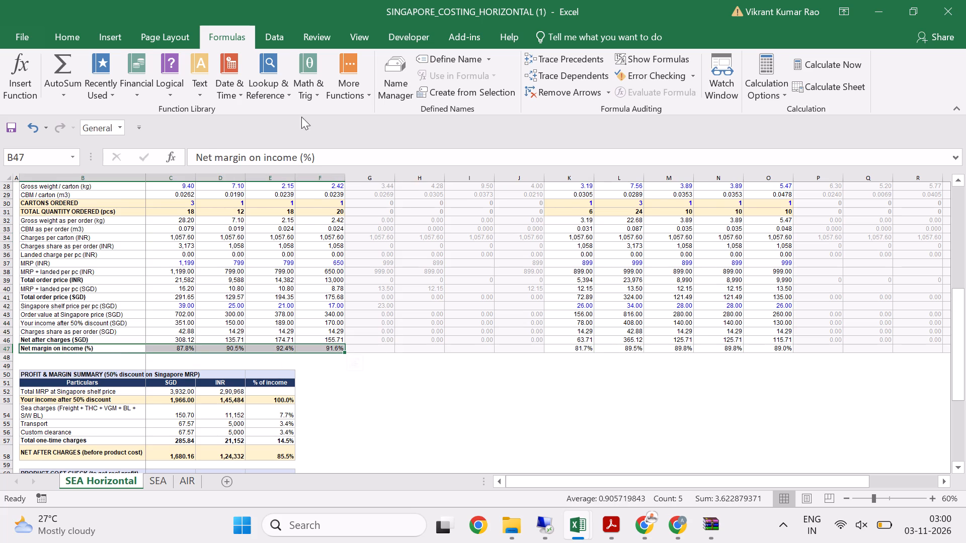
{"action": "left_click", "coordinate": [86, 37]}
{"action": "left_click", "coordinate": [214, 83]}
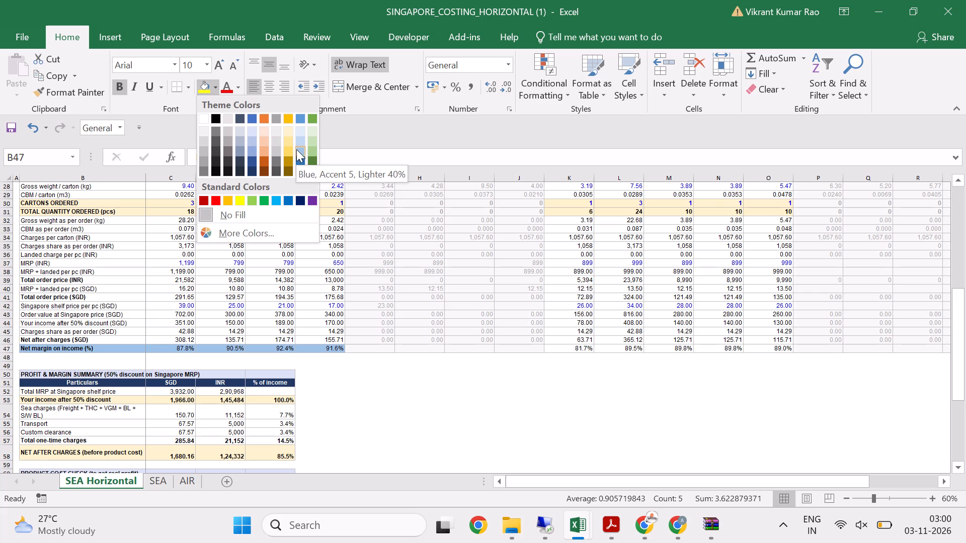
{"action": "left_click", "coordinate": [309, 149]}
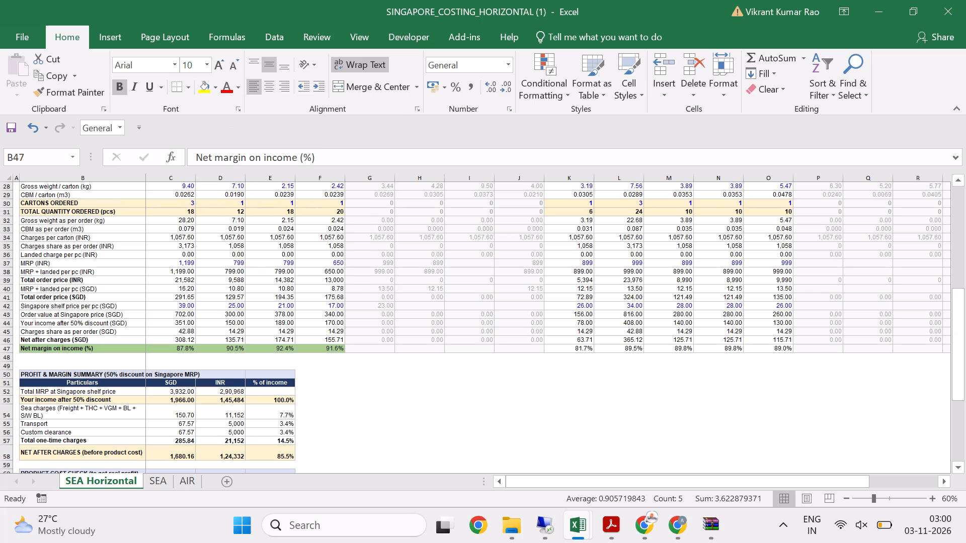
{"action": "left_click_drag", "start_coordinate": [556, 351], "coordinate": [760, 354]}
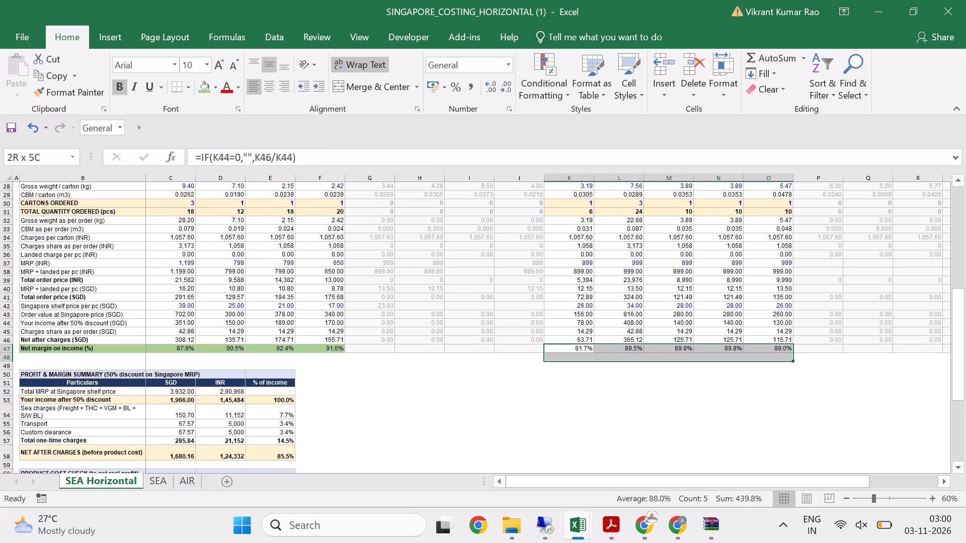
{"action": "left_click_drag", "start_coordinate": [760, 354], "coordinate": [760, 349]}
{"action": "left_click", "coordinate": [201, 83]}
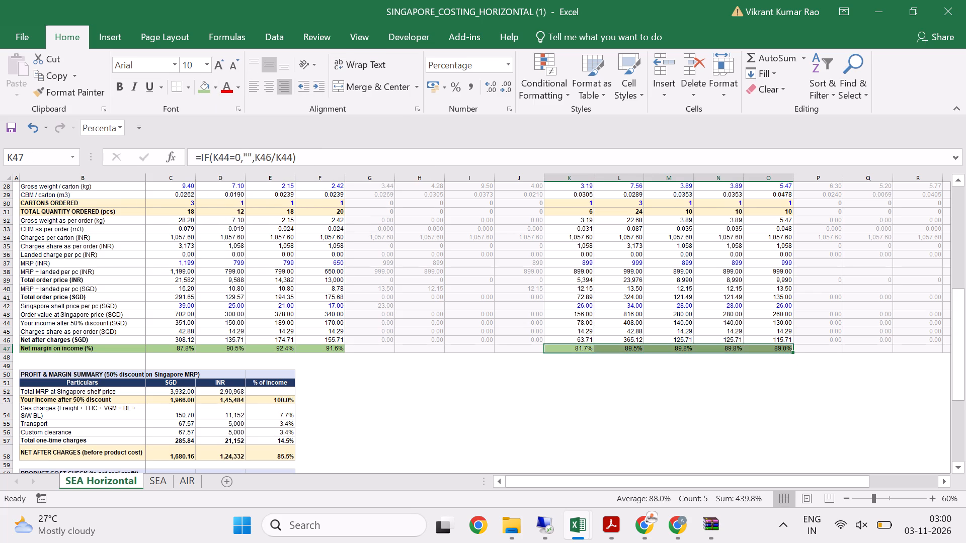
{"action": "left_click_drag", "start_coordinate": [633, 482], "coordinate": [862, 485]}
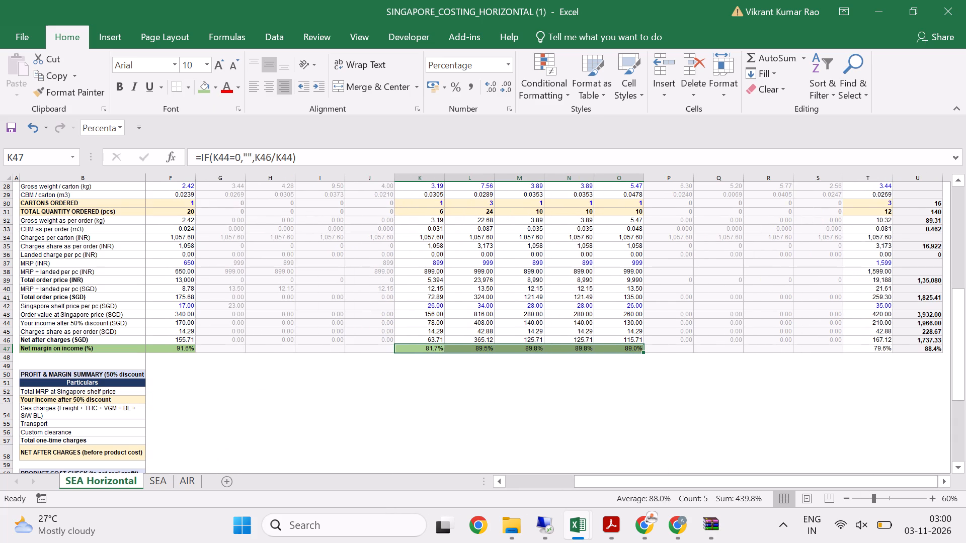
{"action": "left_click", "coordinate": [874, 349]}
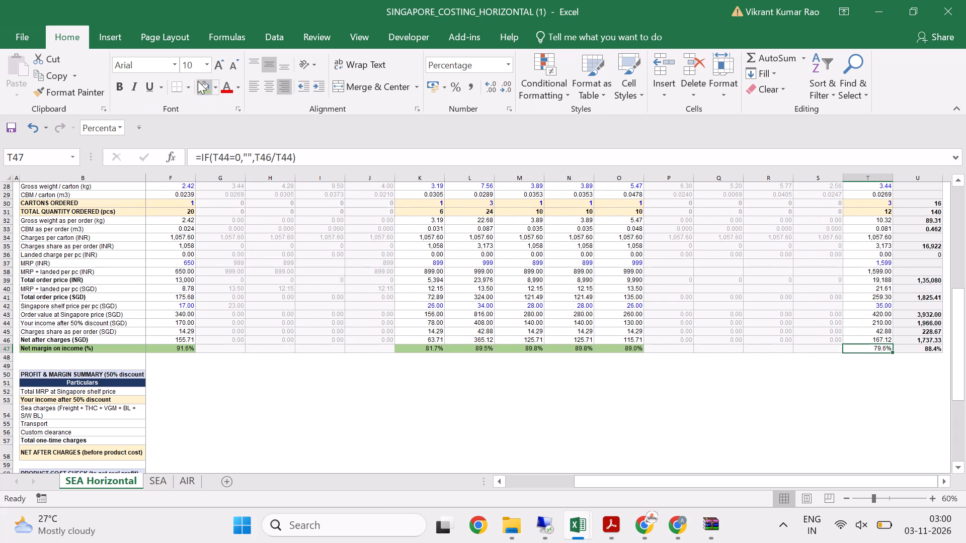
{"action": "left_click", "coordinate": [198, 81]}
{"action": "left_click_drag", "start_coordinate": [645, 479], "coordinate": [492, 487]}
{"action": "left_click", "coordinate": [391, 414]}
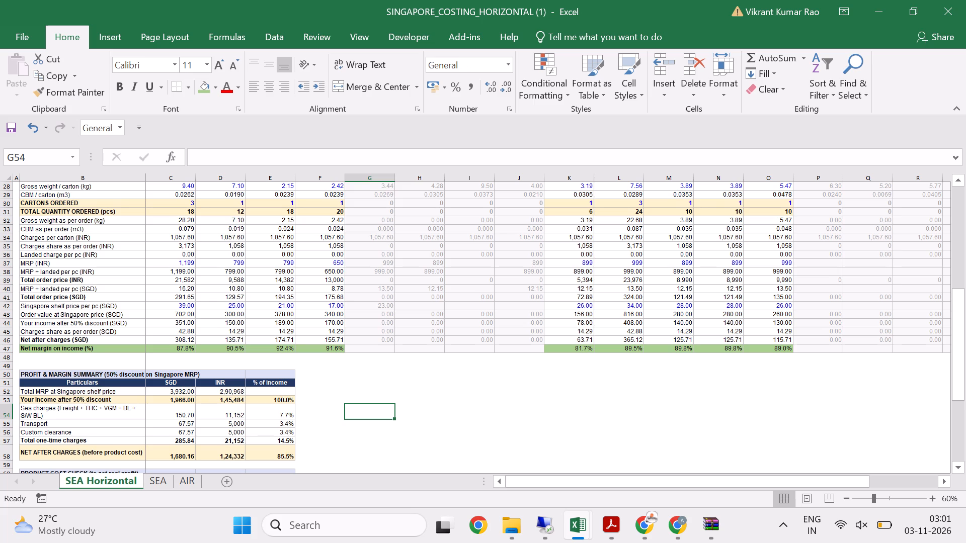
Fill the Your income after 50% discount (SGD) row light gold in B44:F44 and K44:O44.
{"action": "left_click", "coordinate": [192, 324]}
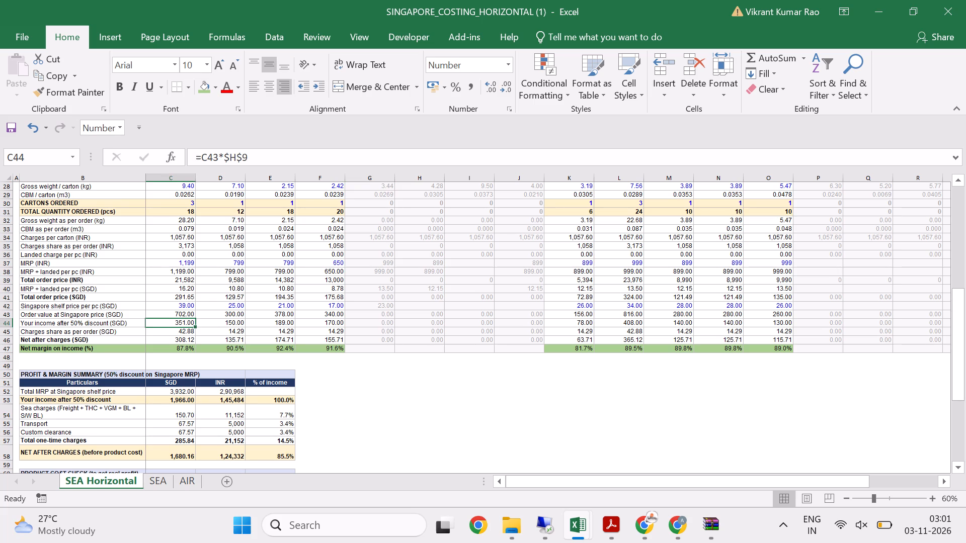
{"action": "left_click_drag", "start_coordinate": [32, 322], "coordinate": [212, 325]}
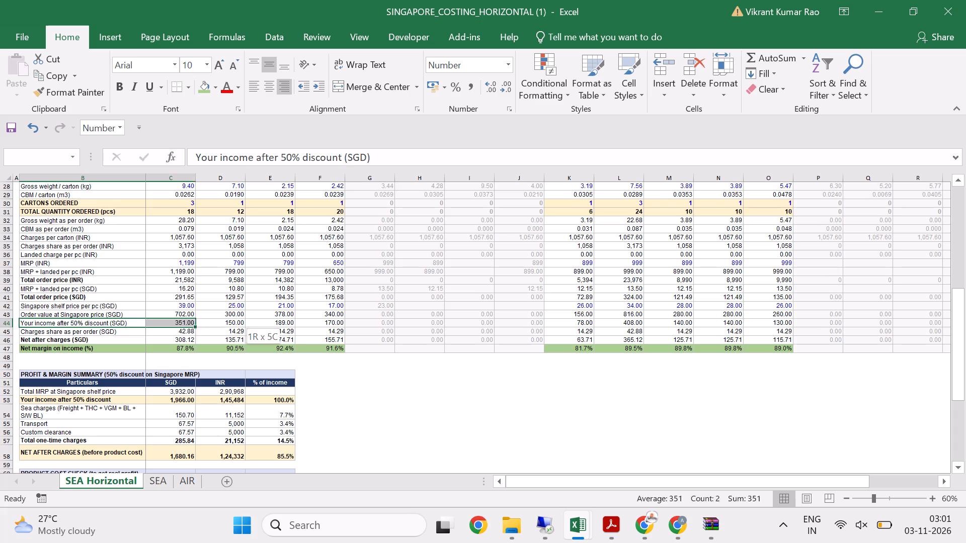
{"action": "left_click_drag", "start_coordinate": [212, 325], "coordinate": [321, 322]}
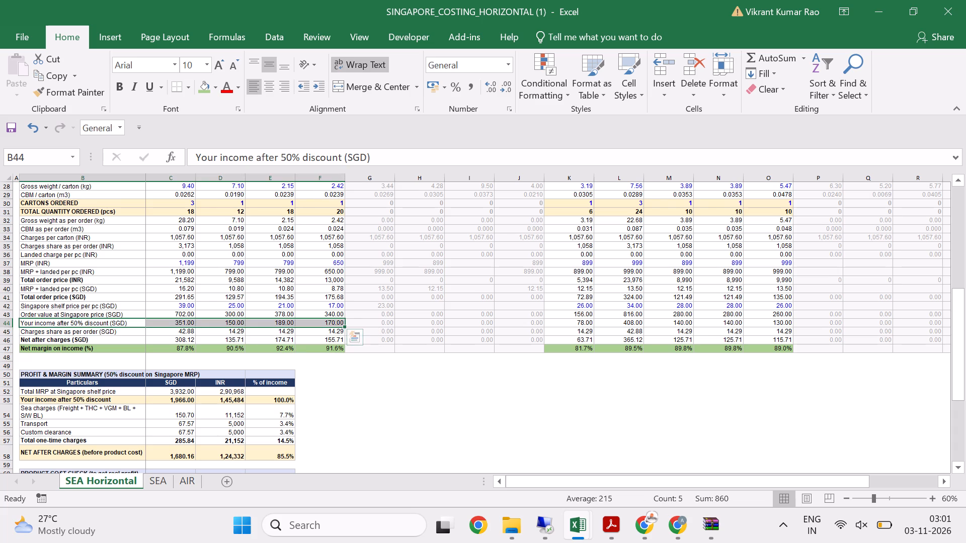
{"action": "left_click", "coordinate": [213, 90]}
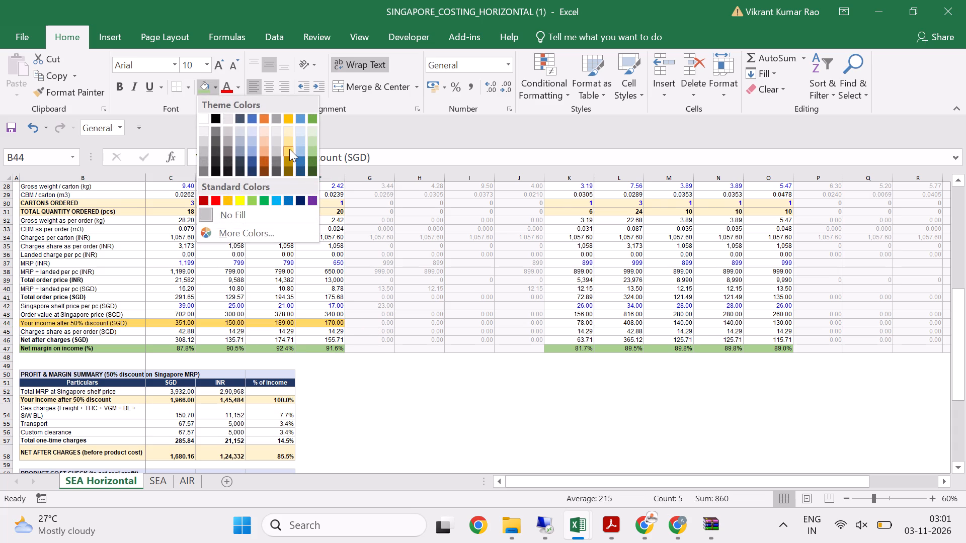
{"action": "left_click", "coordinate": [289, 149]}
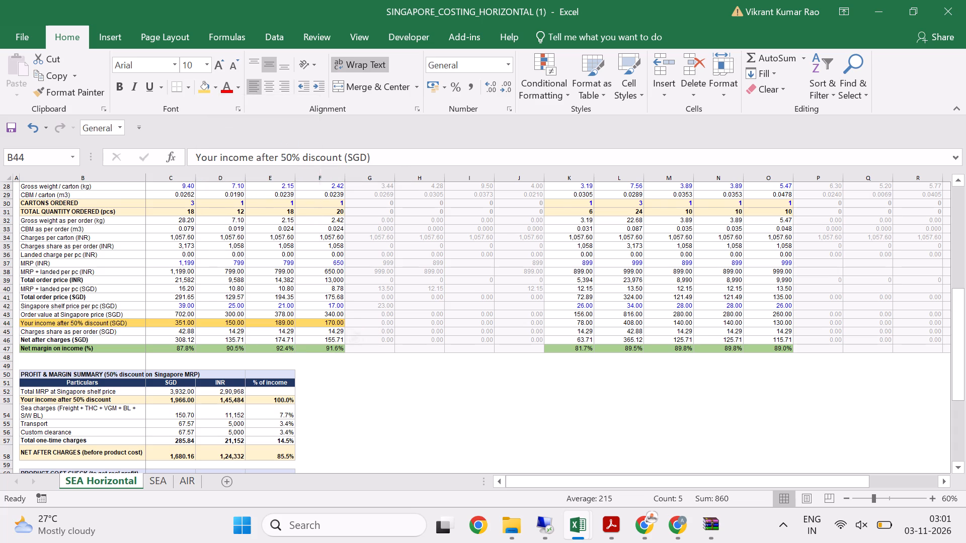
{"action": "left_click_drag", "start_coordinate": [557, 323], "coordinate": [743, 323]}
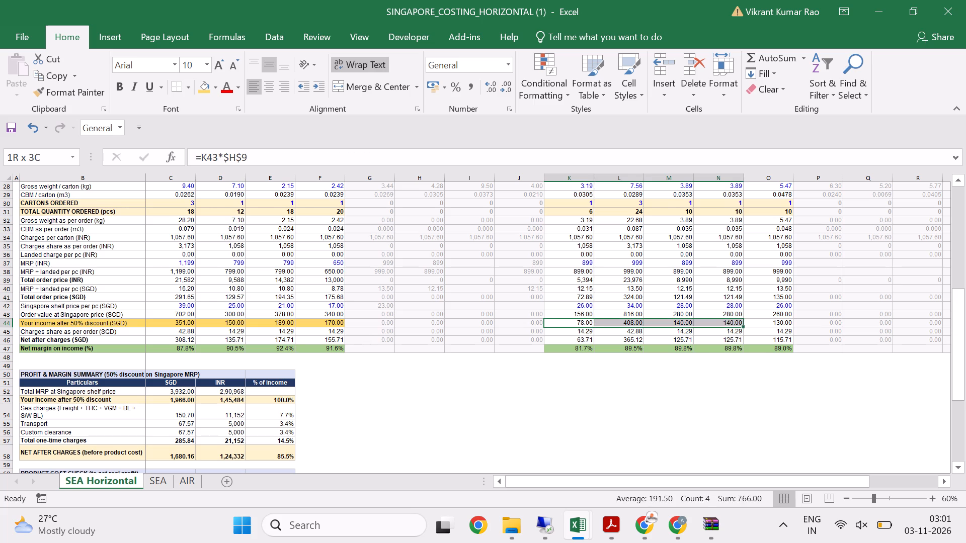
{"action": "left_click_drag", "start_coordinate": [743, 323], "coordinate": [749, 323]}
{"action": "left_click", "coordinate": [207, 85]}
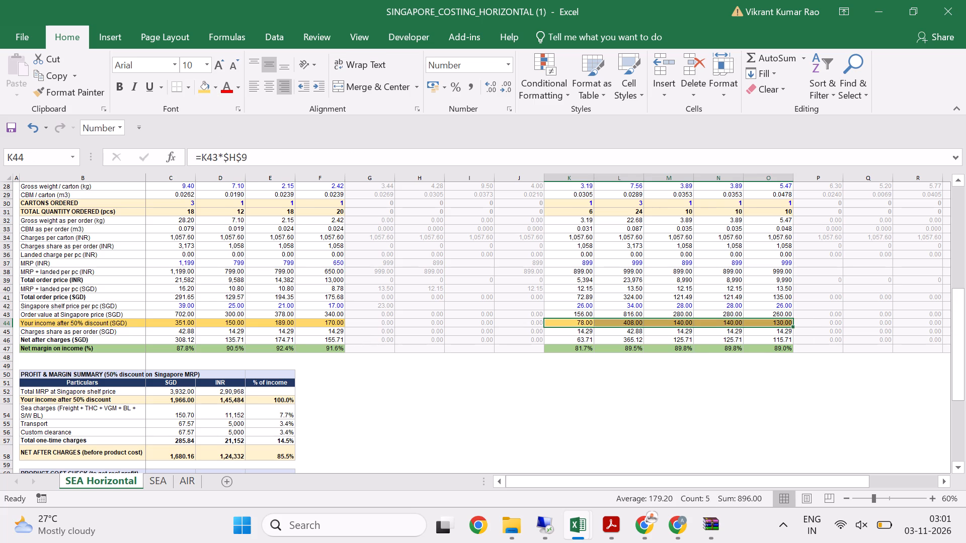
Fill T44 in the Your income after 50% discount (SGD) row with the same light gold.
{"action": "left_click_drag", "start_coordinate": [546, 483], "coordinate": [784, 456]}
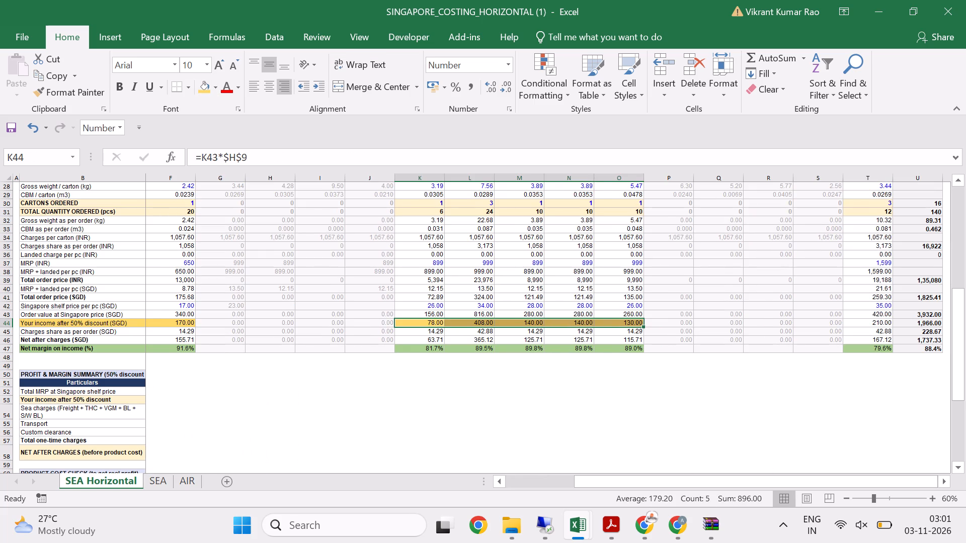
{"action": "left_click", "coordinate": [859, 325]}
{"action": "left_click", "coordinate": [198, 88]}
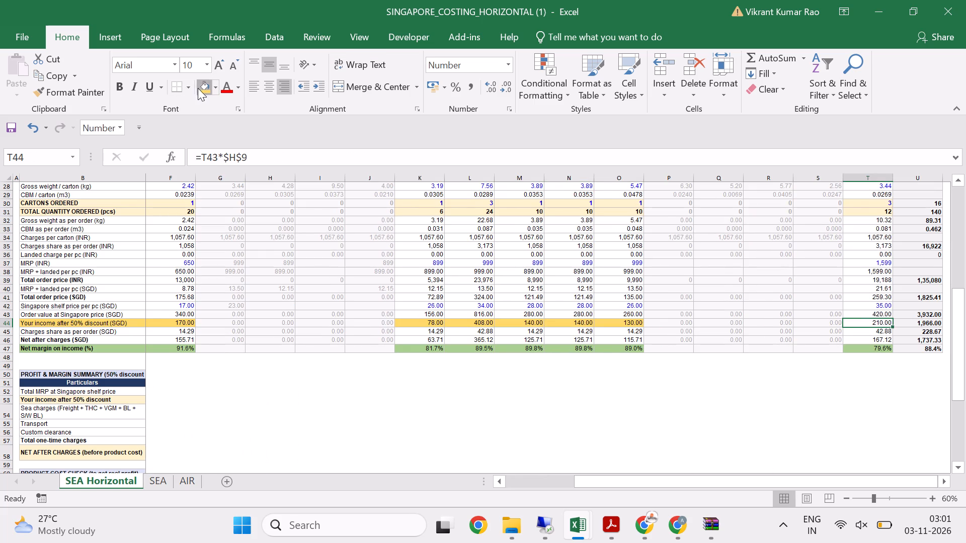
Fill the Singapore shelf price per pc (SGD) row a paler gold in B42:F42, K42:O42 and T42.
{"action": "left_click_drag", "start_coordinate": [580, 482], "coordinate": [372, 487]}
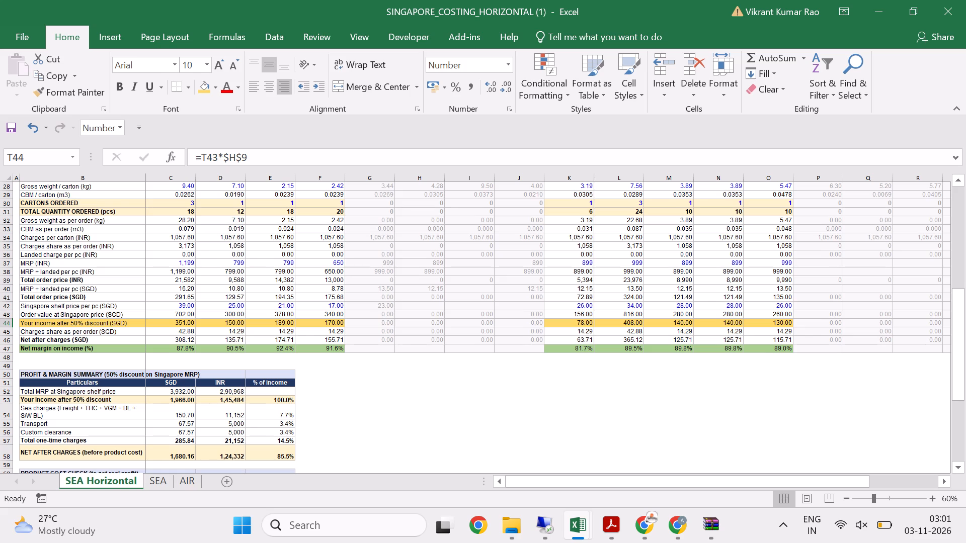
{"action": "left_click", "coordinate": [347, 400]}
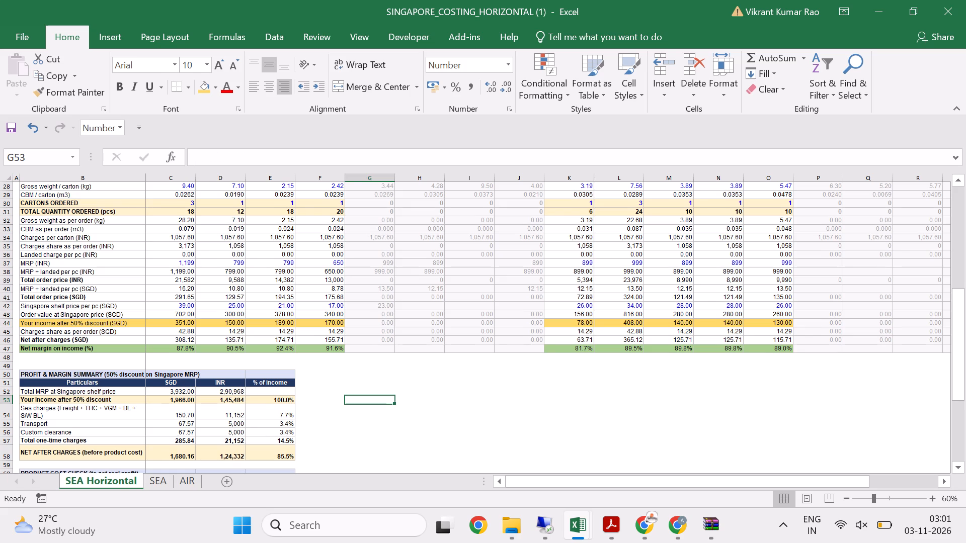
{"action": "left_click_drag", "start_coordinate": [26, 306], "coordinate": [27, 305]}
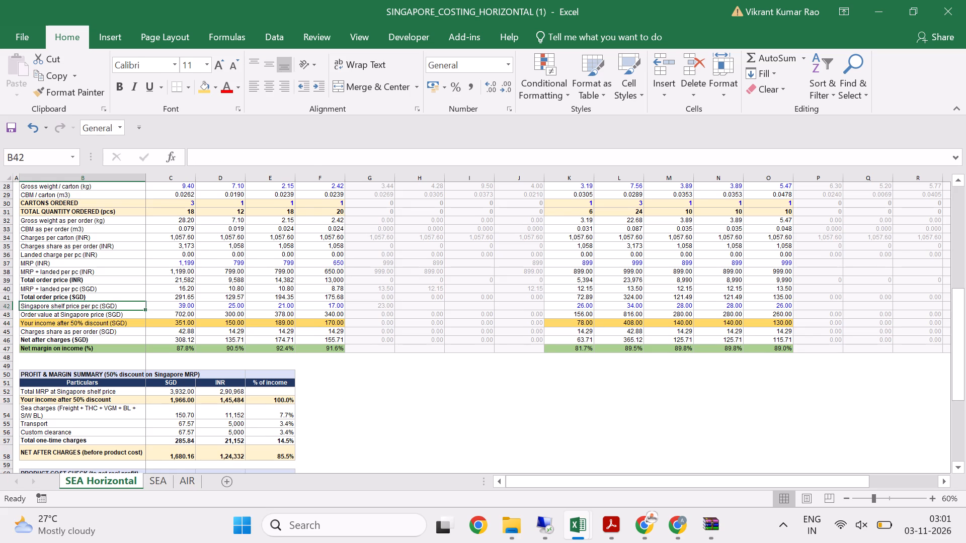
{"action": "left_click_drag", "start_coordinate": [27, 305], "coordinate": [308, 305]}
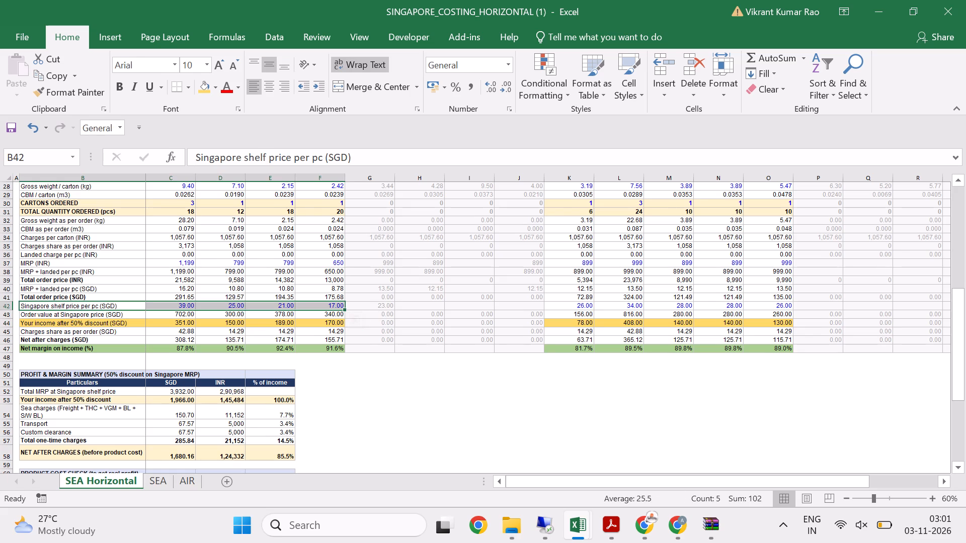
{"action": "left_click_drag", "start_coordinate": [563, 307], "coordinate": [751, 308]}
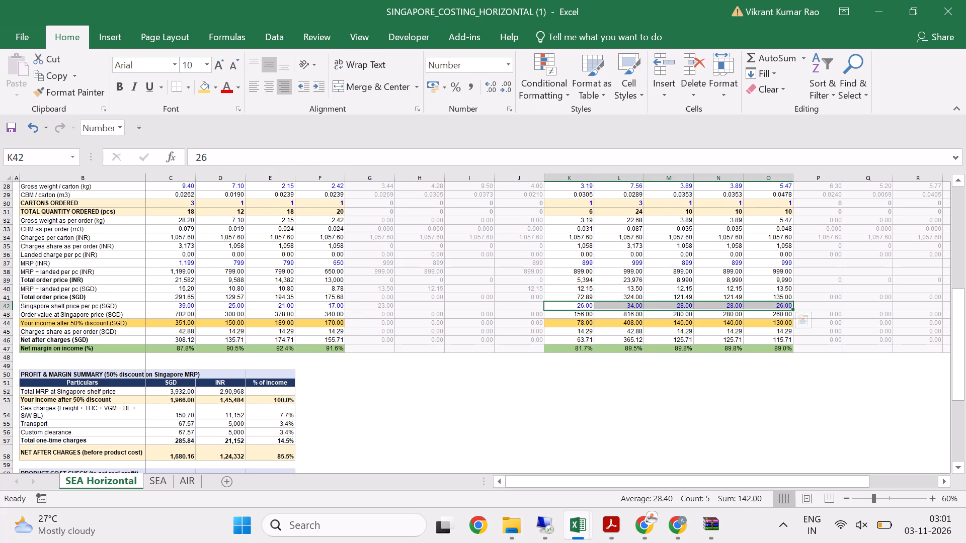
{"action": "left_click", "coordinate": [212, 84]}
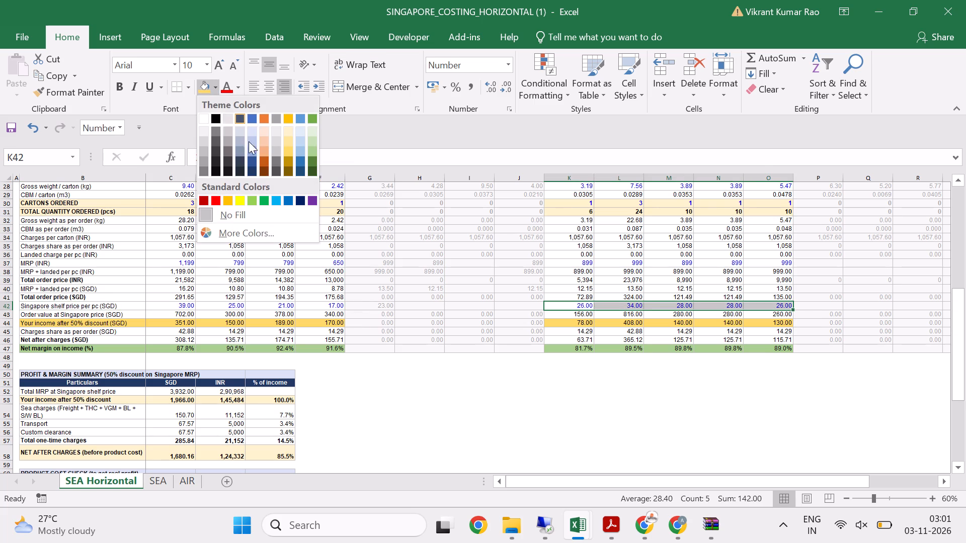
{"action": "left_click", "coordinate": [289, 137]}
{"action": "left_click_drag", "start_coordinate": [330, 306], "coordinate": [331, 305]}
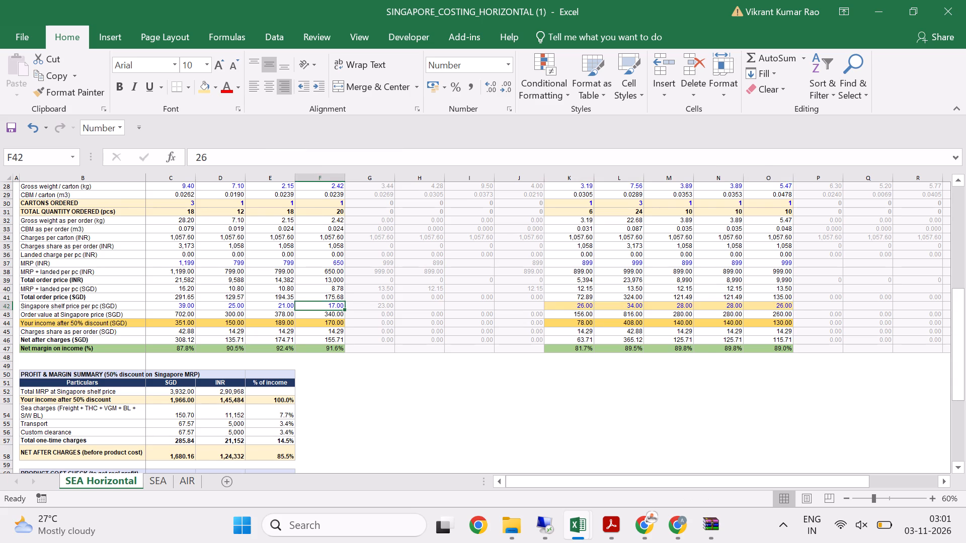
{"action": "left_click_drag", "start_coordinate": [331, 305], "coordinate": [33, 303]}
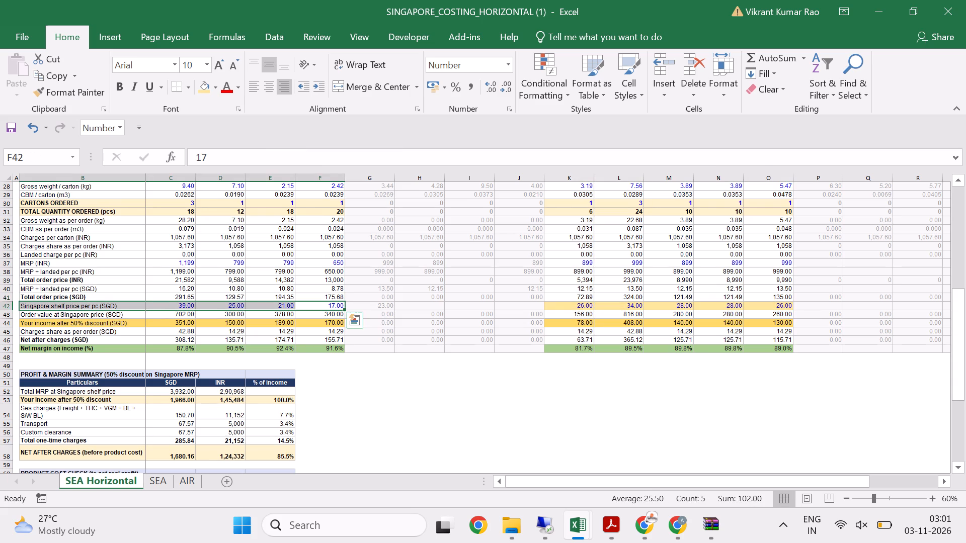
{"action": "left_click", "coordinate": [210, 87]}
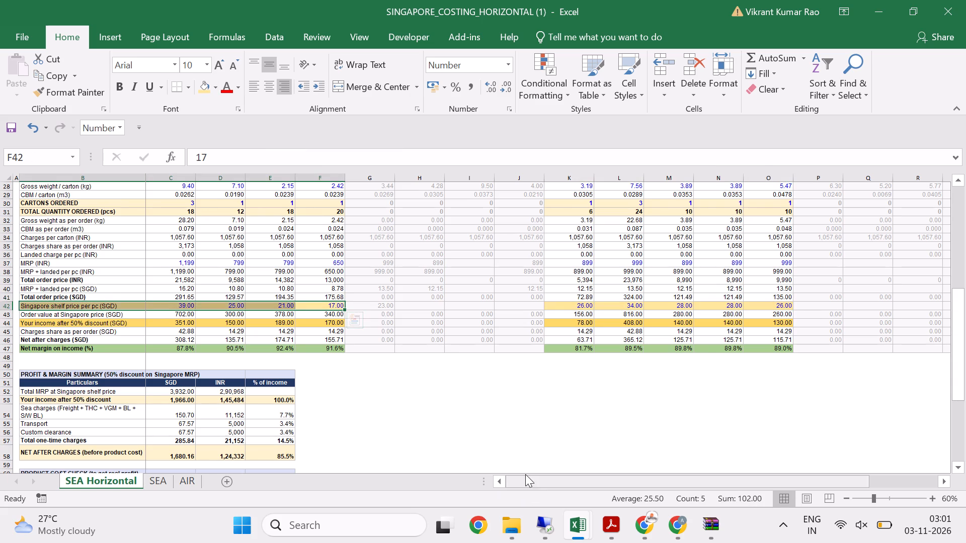
{"action": "left_click_drag", "start_coordinate": [522, 480], "coordinate": [690, 482]}
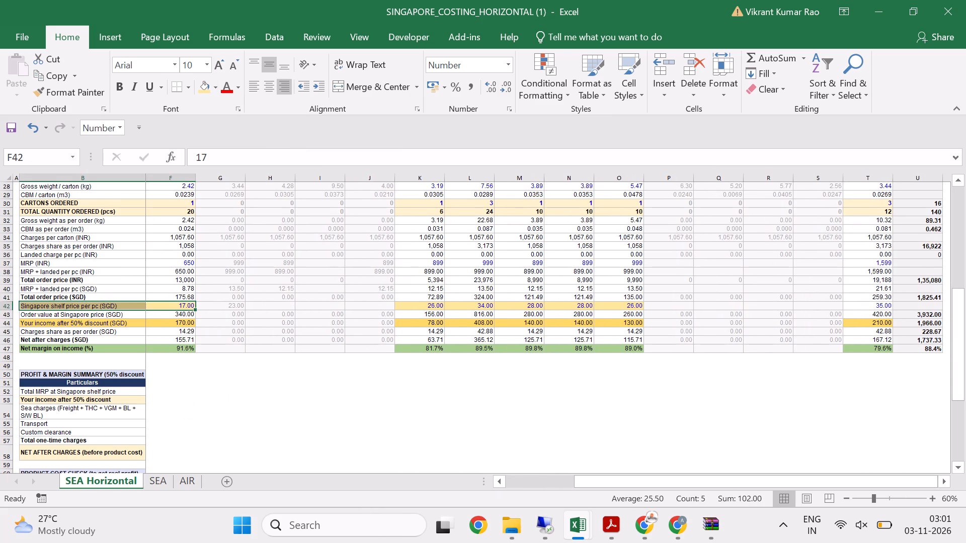
{"action": "left_click", "coordinate": [856, 307]}
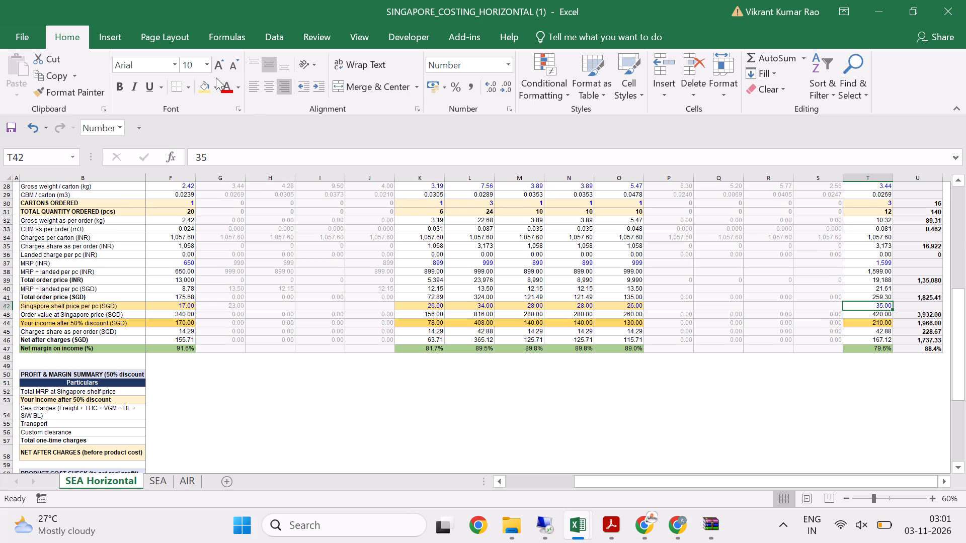
{"action": "left_click", "coordinate": [206, 78]}
{"action": "left_click", "coordinate": [201, 85]}
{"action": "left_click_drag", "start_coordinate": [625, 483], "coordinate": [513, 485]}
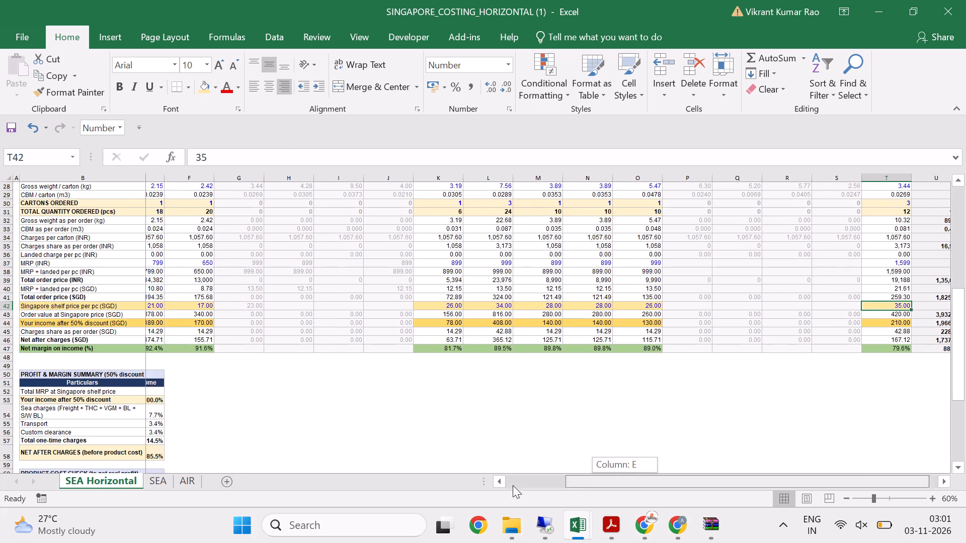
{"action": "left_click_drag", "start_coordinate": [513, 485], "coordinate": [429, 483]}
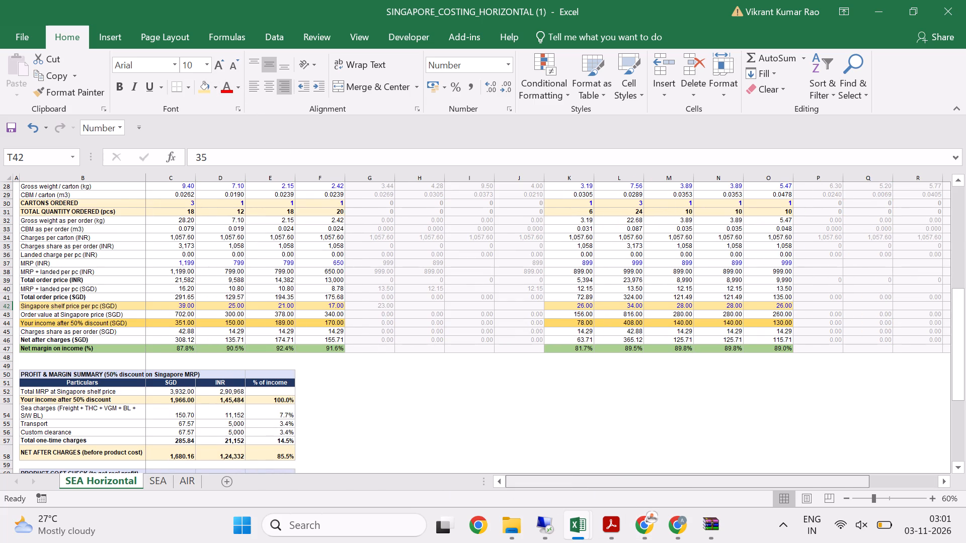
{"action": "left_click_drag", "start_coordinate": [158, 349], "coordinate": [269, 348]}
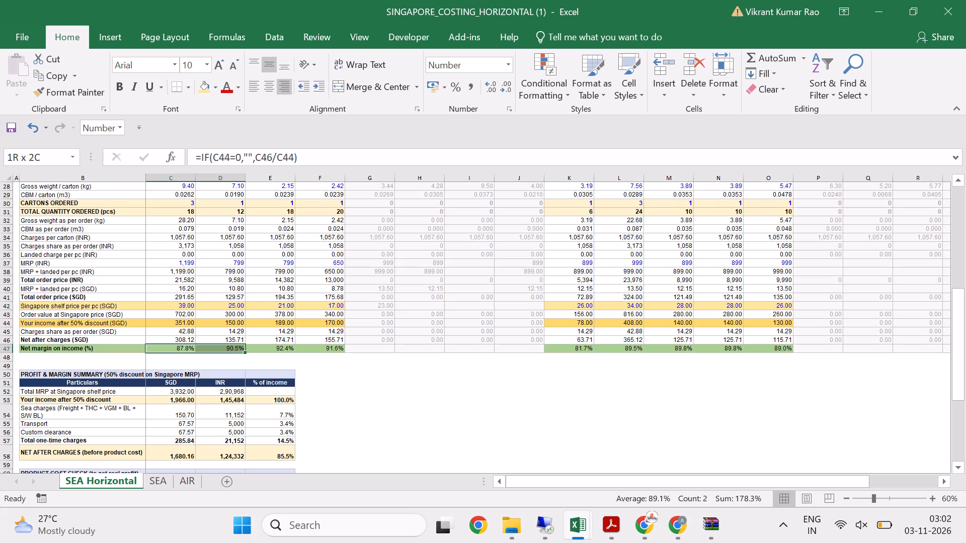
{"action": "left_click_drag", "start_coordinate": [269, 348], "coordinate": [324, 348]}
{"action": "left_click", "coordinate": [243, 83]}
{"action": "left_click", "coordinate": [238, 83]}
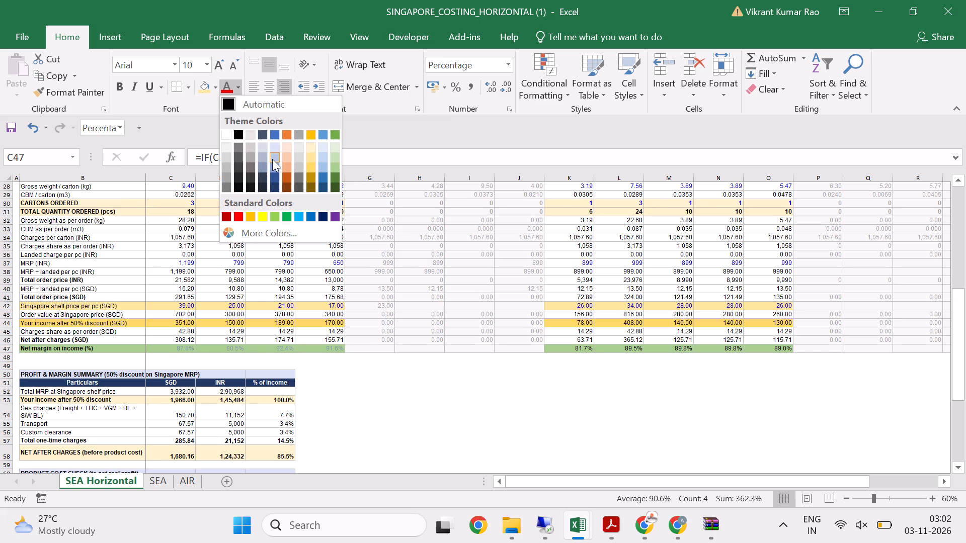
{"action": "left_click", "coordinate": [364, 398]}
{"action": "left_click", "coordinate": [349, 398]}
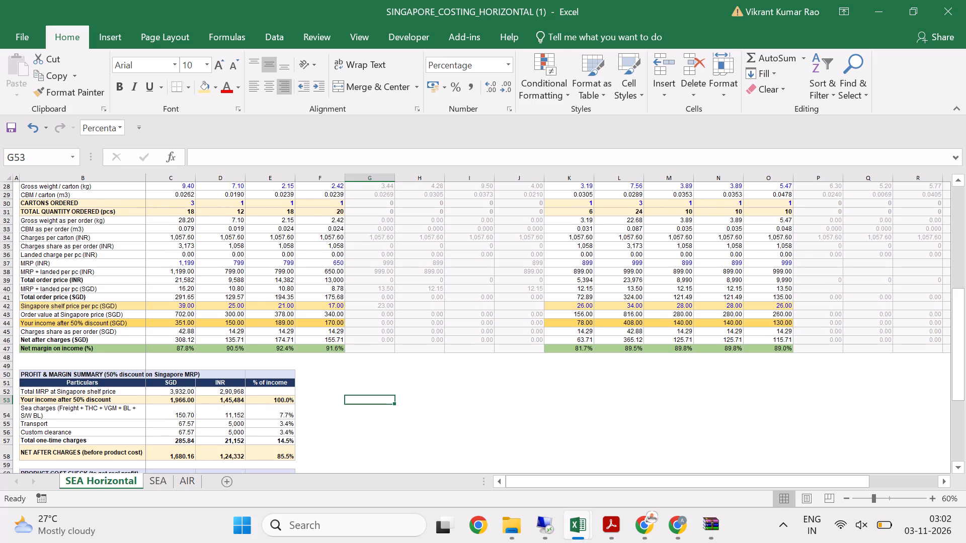
Apply all borders to every cell of the SEA Horizontal sheet.
{"action": "scroll", "coordinate": [231, 389], "scroll_direction": "up", "scroll_amount": 7}
{"action": "scroll", "coordinate": [117, 213], "scroll_direction": "up", "scroll_amount": 2}
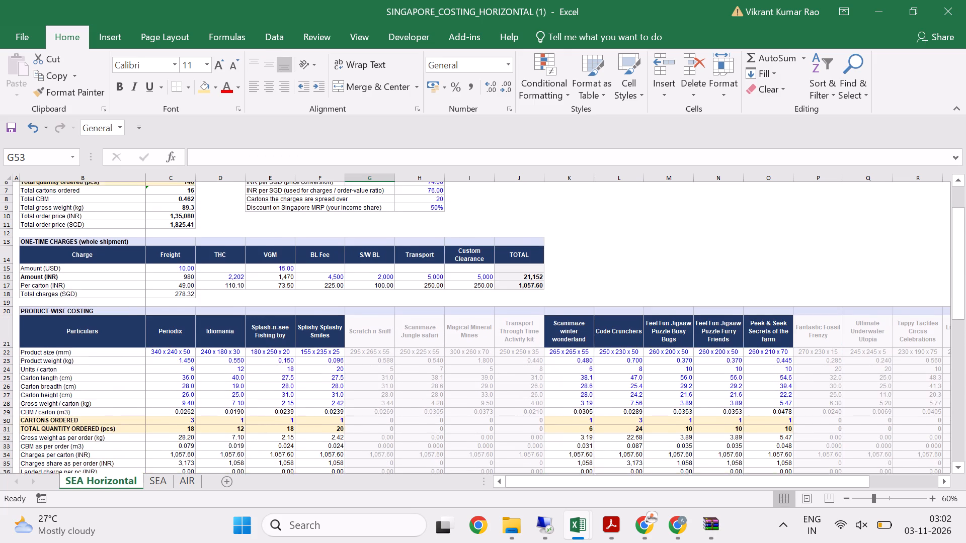
{"action": "scroll", "coordinate": [117, 213], "scroll_direction": "up", "scroll_amount": 16}
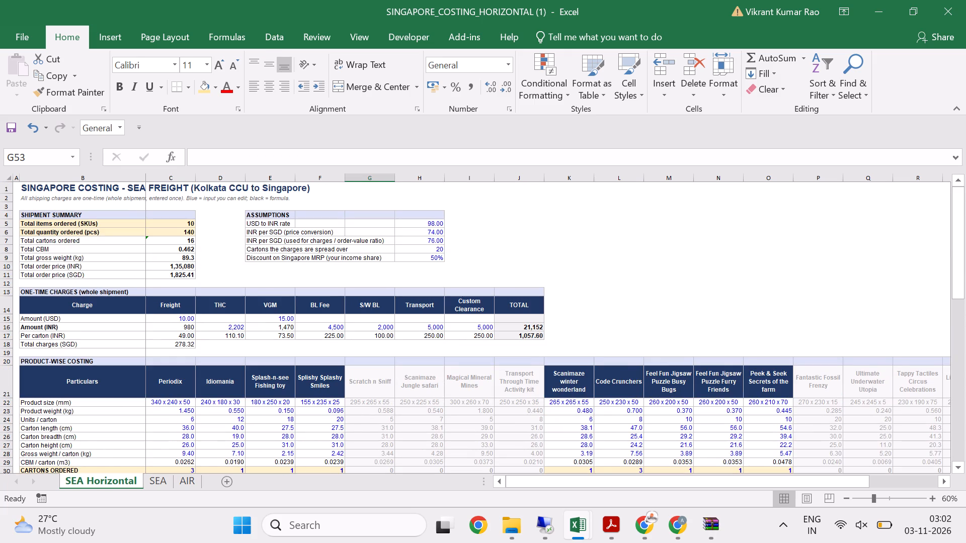
{"action": "left_click", "coordinate": [9, 176]}
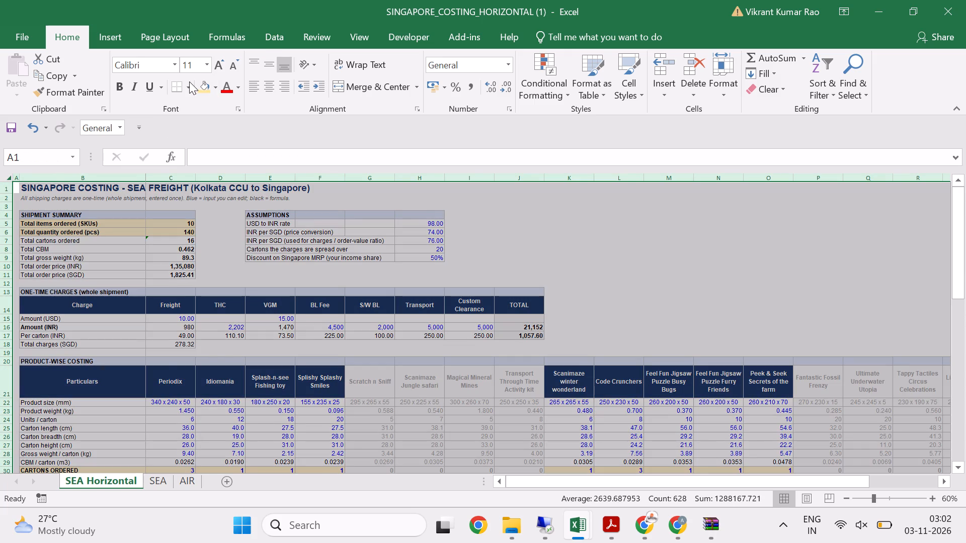
{"action": "left_click", "coordinate": [189, 81]}
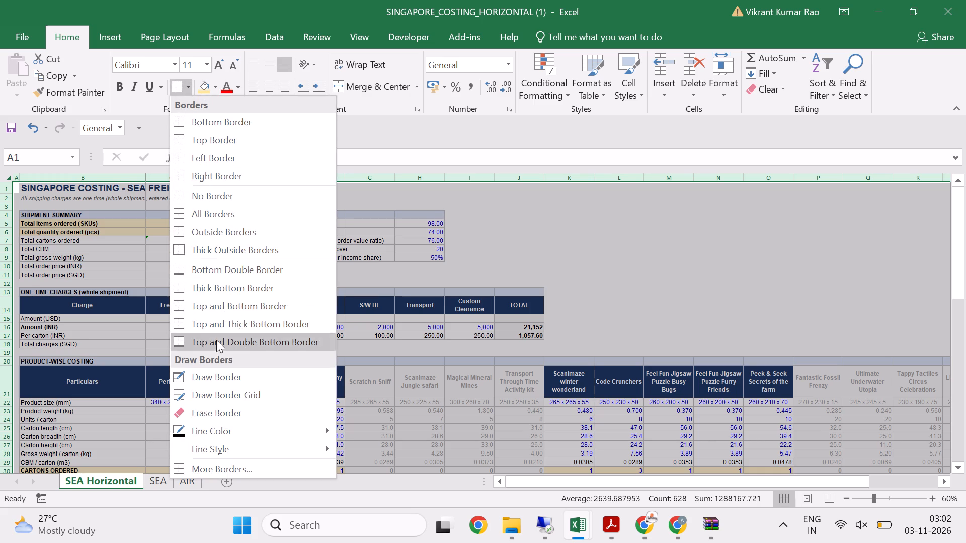
{"action": "left_click", "coordinate": [227, 220]}
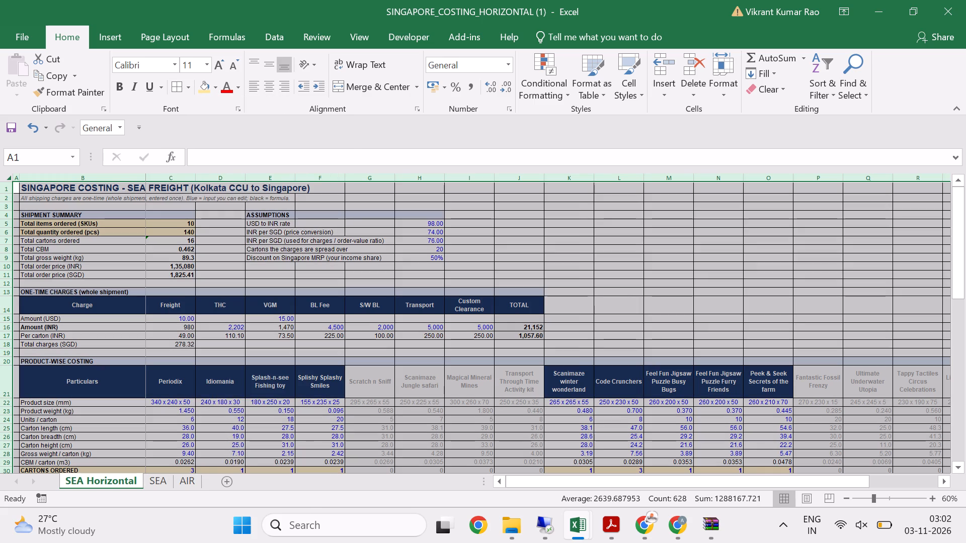
{"action": "left_click", "coordinate": [472, 257]}
Add a thick outside border around the Assumptions block in E4:H9.
{"action": "scroll", "coordinate": [333, 275], "scroll_direction": "down", "scroll_amount": 5}
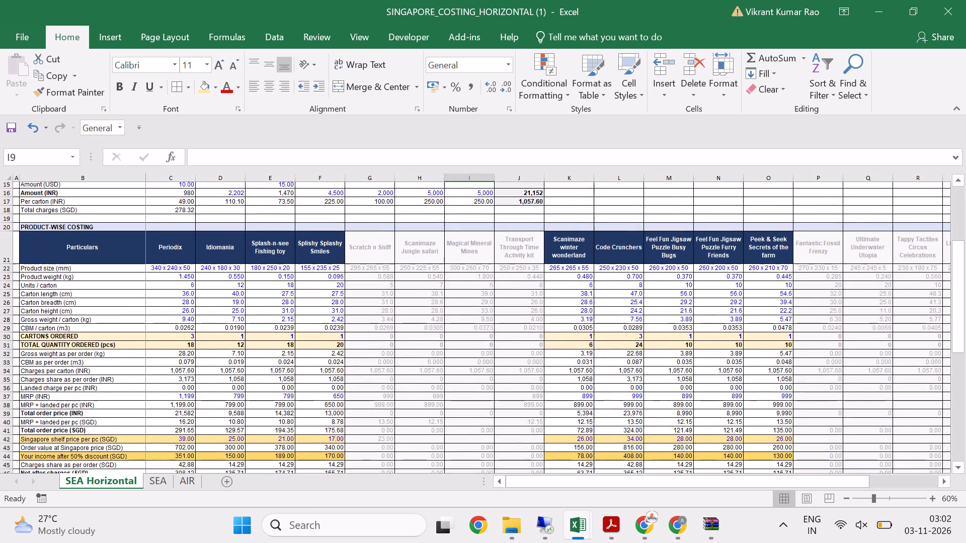
{"action": "scroll", "coordinate": [333, 275], "scroll_direction": "down", "scroll_amount": 3}
{"action": "scroll", "coordinate": [333, 275], "scroll_direction": "up", "scroll_amount": 13}
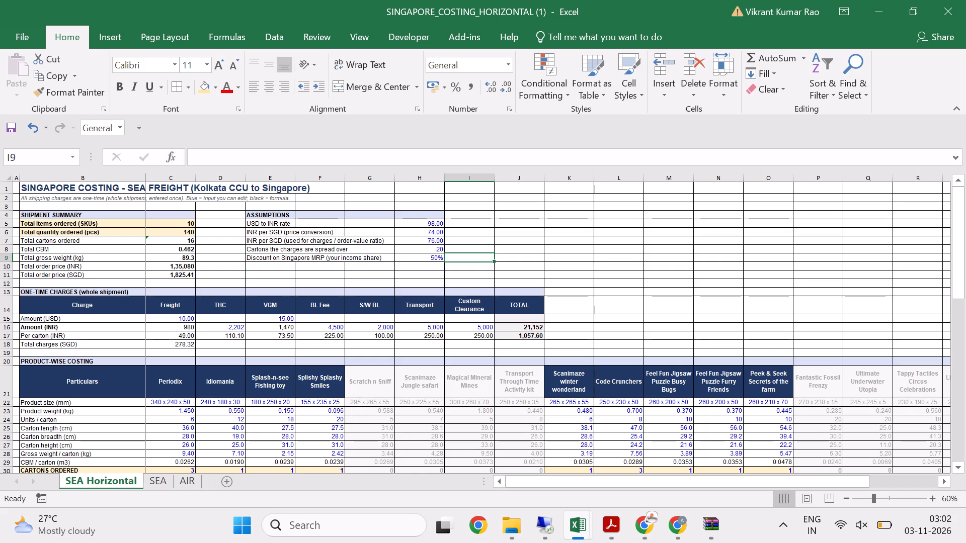
{"action": "left_click_drag", "start_coordinate": [263, 216], "coordinate": [305, 257]}
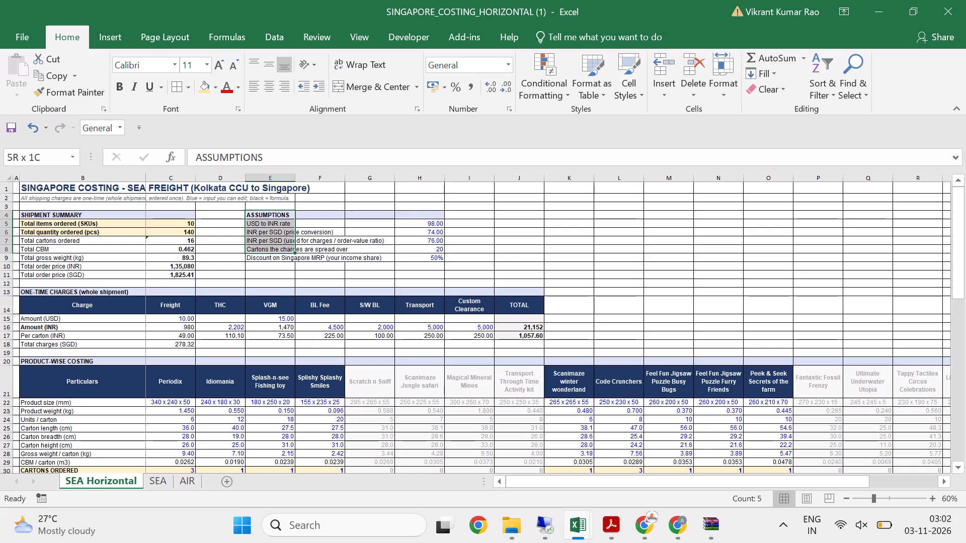
{"action": "left_click_drag", "start_coordinate": [305, 257], "coordinate": [418, 257]}
{"action": "left_click", "coordinate": [189, 85]}
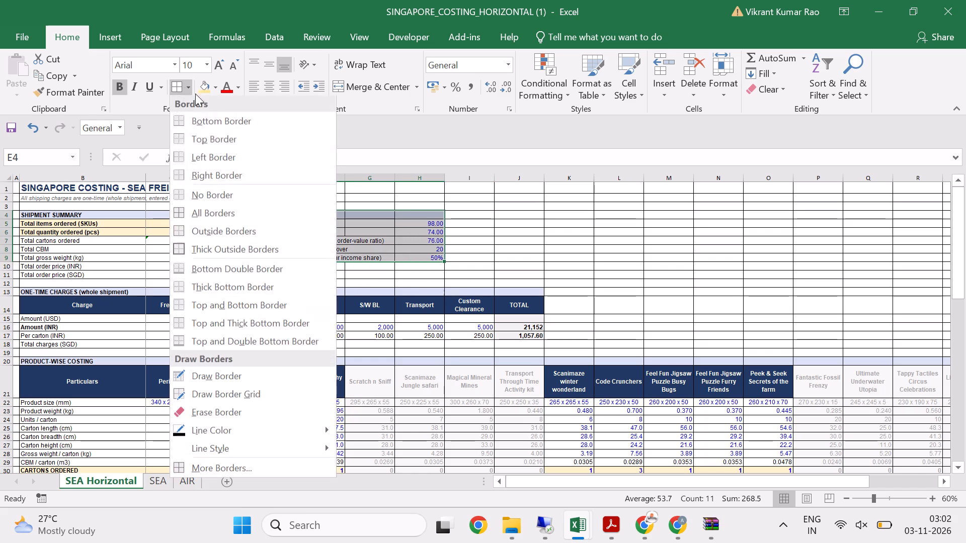
{"action": "left_click", "coordinate": [246, 248]}
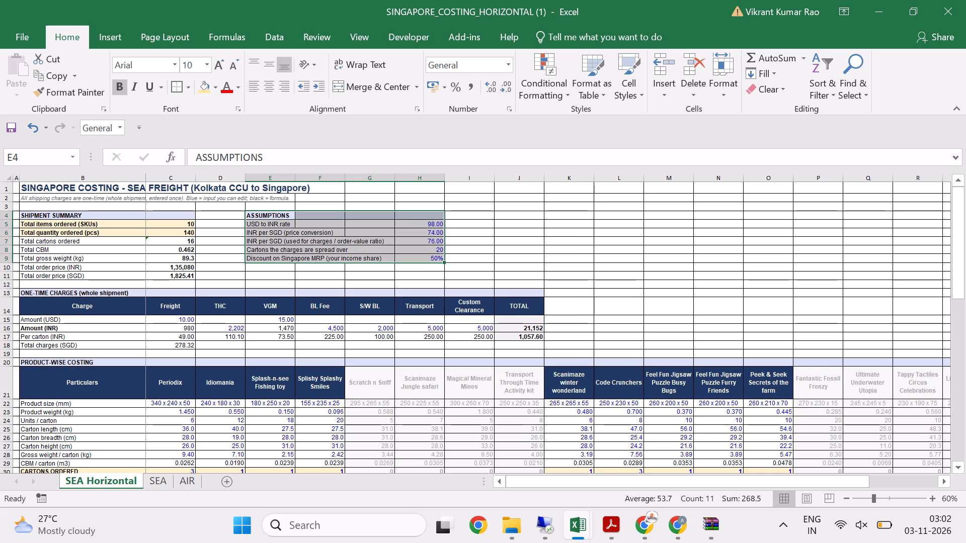
Add a thick outside border around the Shipment Summary block in B4:C11.
{"action": "left_click_drag", "start_coordinate": [57, 214], "coordinate": [177, 281]}
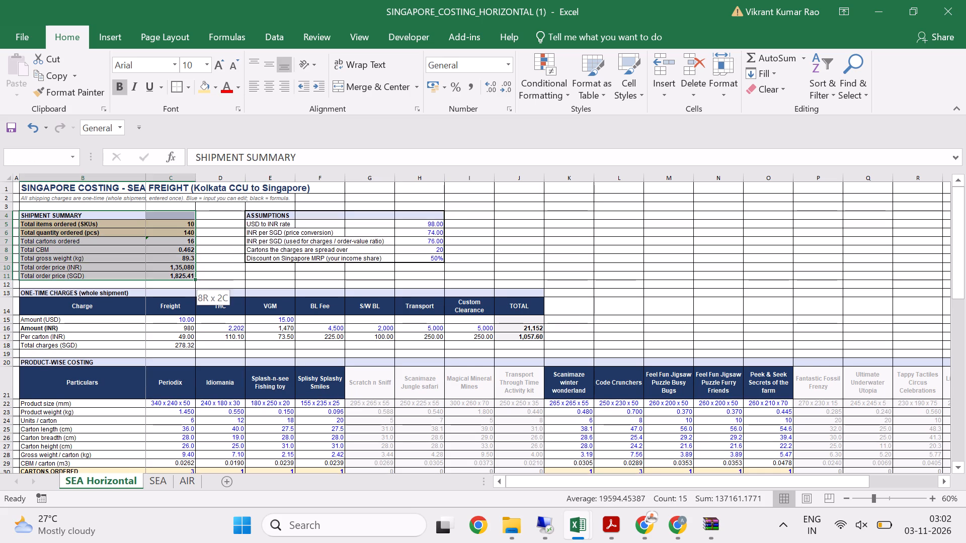
{"action": "left_click_drag", "start_coordinate": [177, 281], "coordinate": [178, 277]}
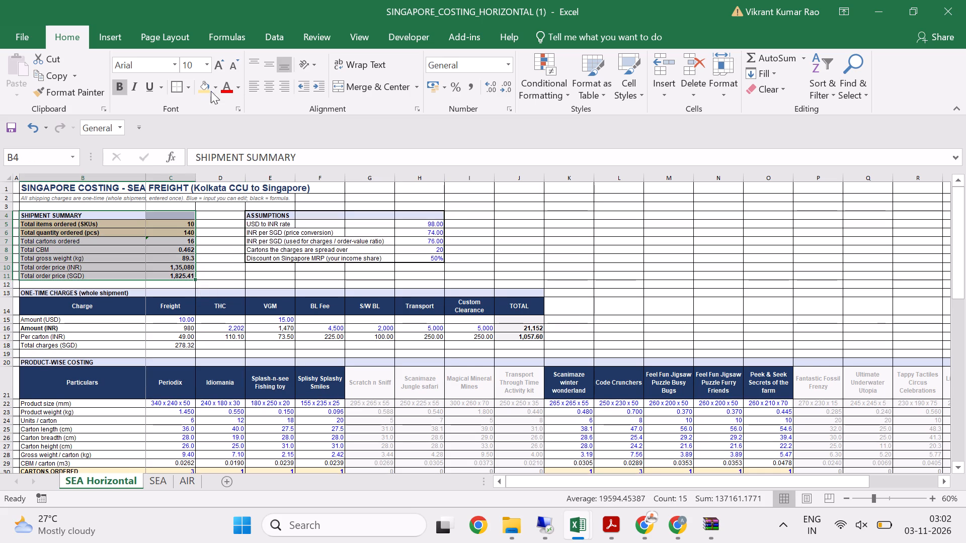
{"action": "left_click", "coordinate": [174, 87]}
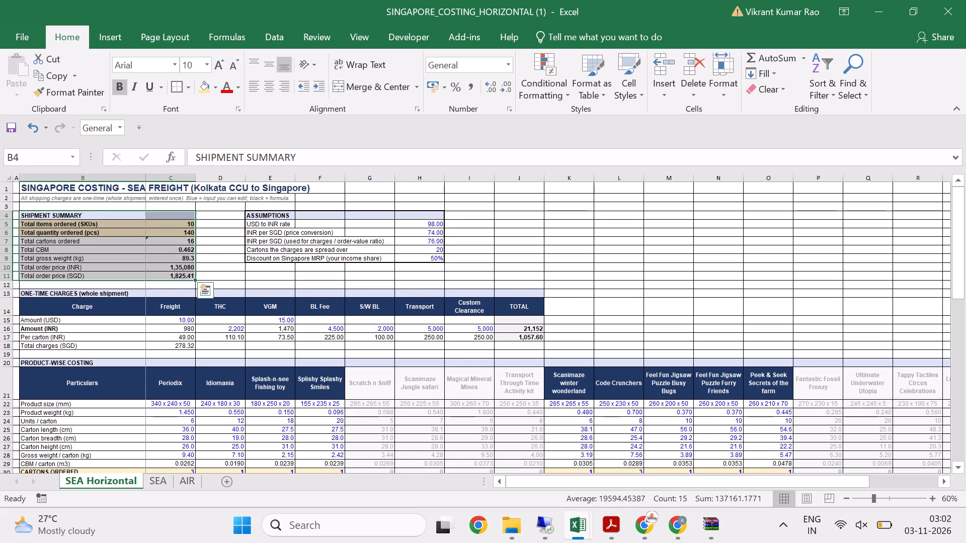
{"action": "left_click", "coordinate": [166, 263]}
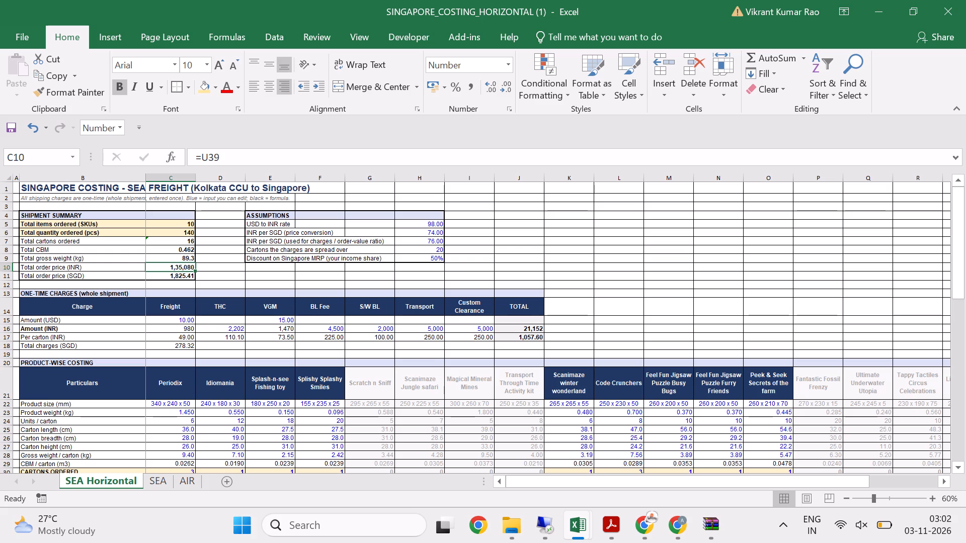
Add a thick outside border around the One-Time Charges block in B13:J18.
{"action": "left_click_drag", "start_coordinate": [42, 293], "coordinate": [493, 346]}
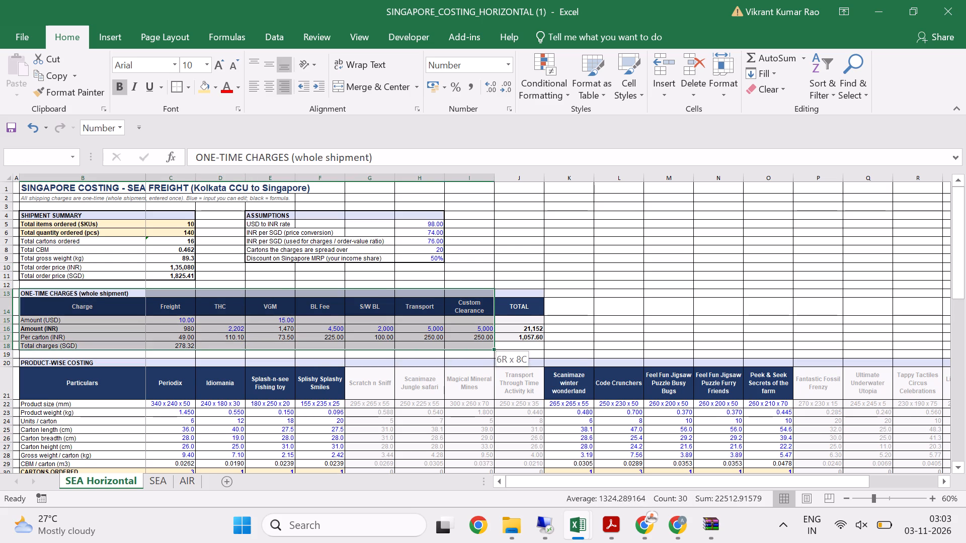
{"action": "left_click_drag", "start_coordinate": [493, 346], "coordinate": [518, 347]}
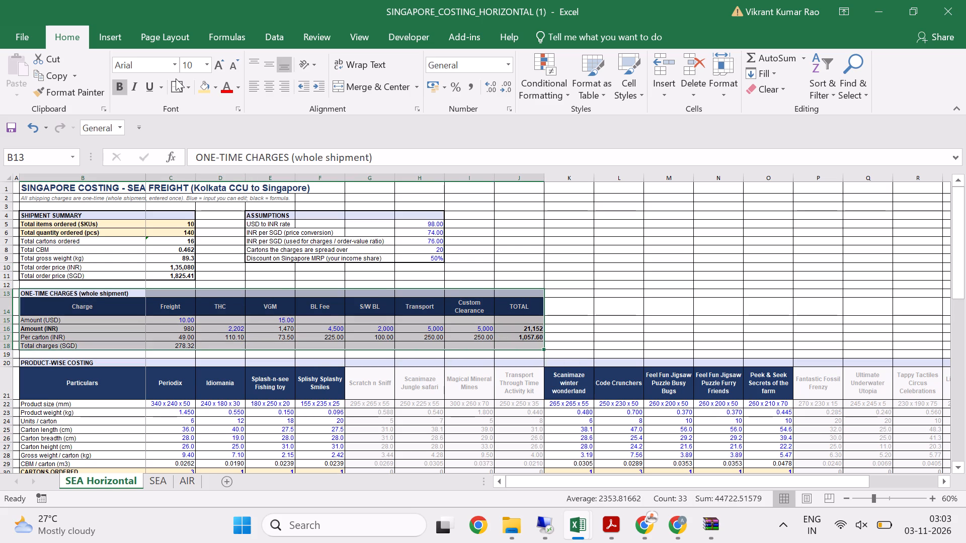
{"action": "left_click", "coordinate": [176, 78]}
{"action": "left_click", "coordinate": [176, 85]}
{"action": "left_click", "coordinate": [448, 282]}
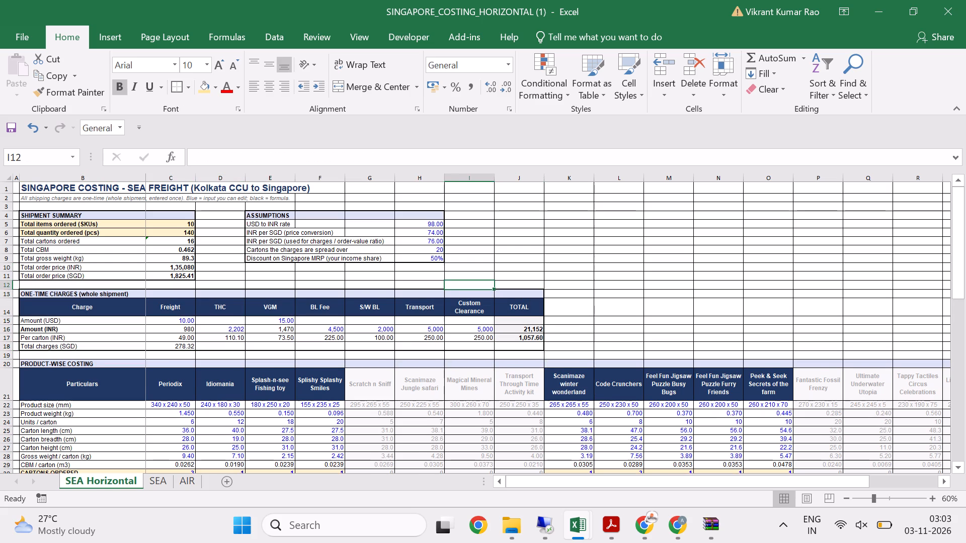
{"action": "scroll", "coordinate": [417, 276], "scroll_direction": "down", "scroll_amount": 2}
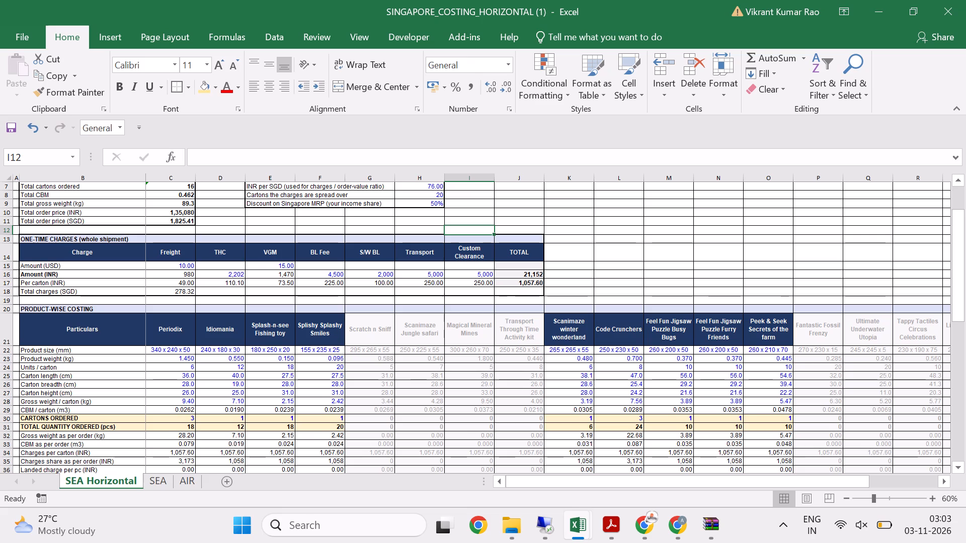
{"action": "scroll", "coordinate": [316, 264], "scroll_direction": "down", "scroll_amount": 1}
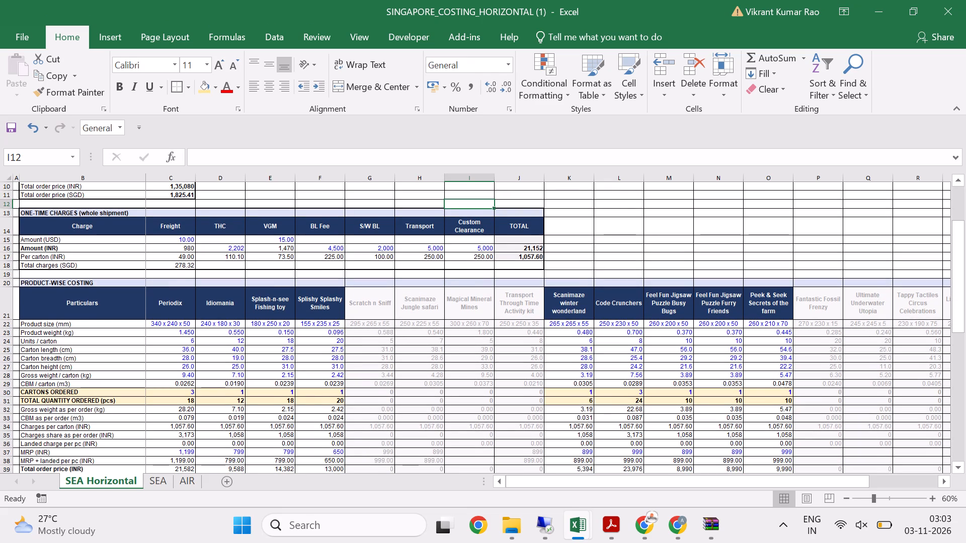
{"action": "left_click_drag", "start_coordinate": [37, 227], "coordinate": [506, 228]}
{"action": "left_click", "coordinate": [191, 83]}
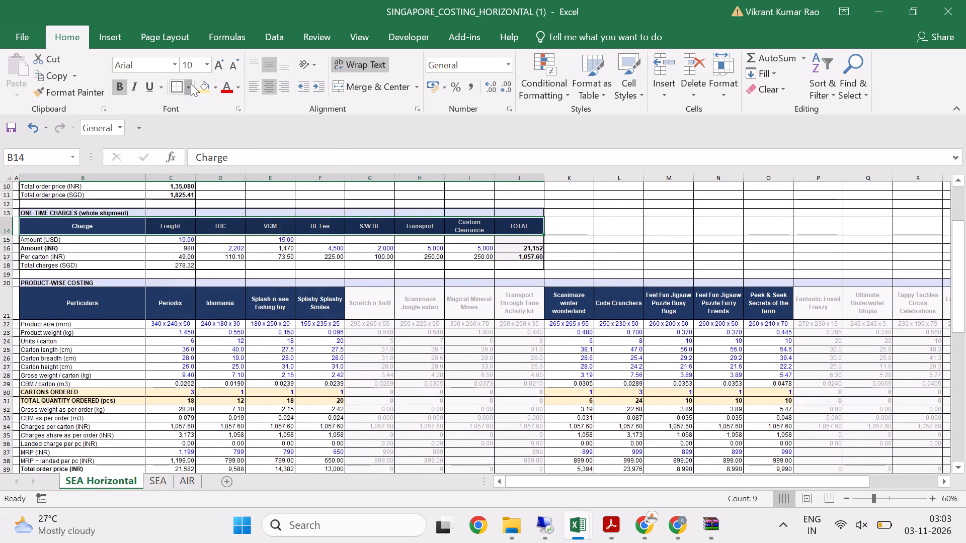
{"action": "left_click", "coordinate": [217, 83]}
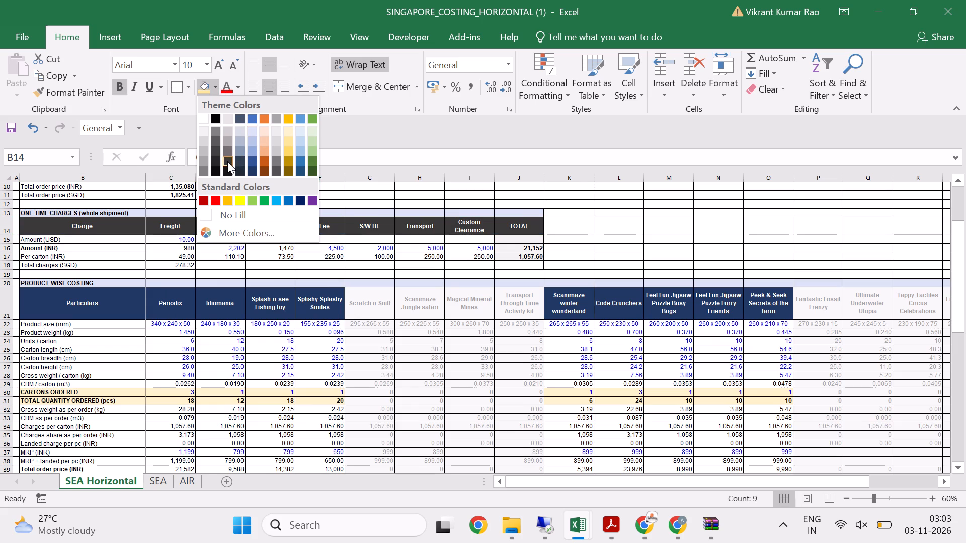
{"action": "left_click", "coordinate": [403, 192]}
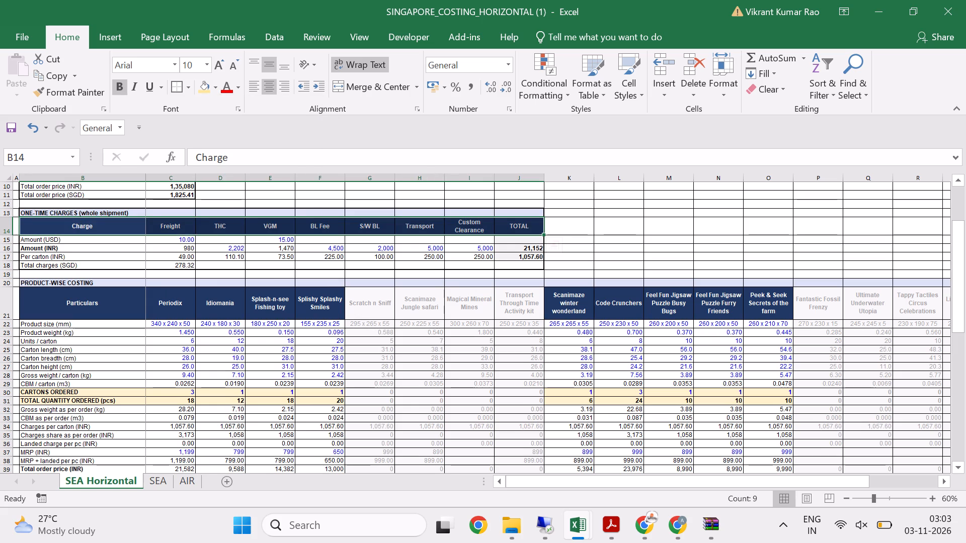
Add a thick outside border around the Product-Wise Costing table in B20:U47, from its heading to the Net margin on income row.
{"action": "left_click_drag", "start_coordinate": [27, 287], "coordinate": [924, 320]}
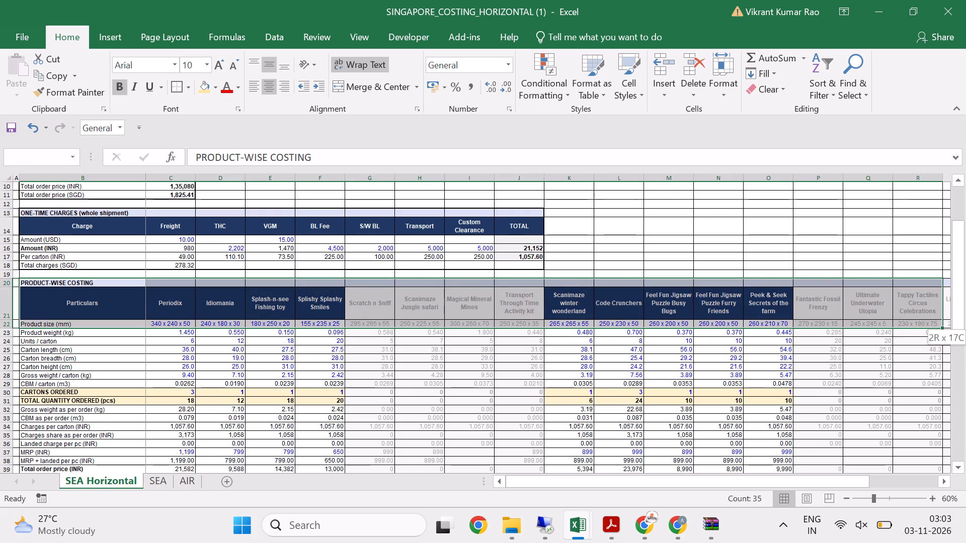
{"action": "left_click_drag", "start_coordinate": [924, 320], "coordinate": [845, 325]}
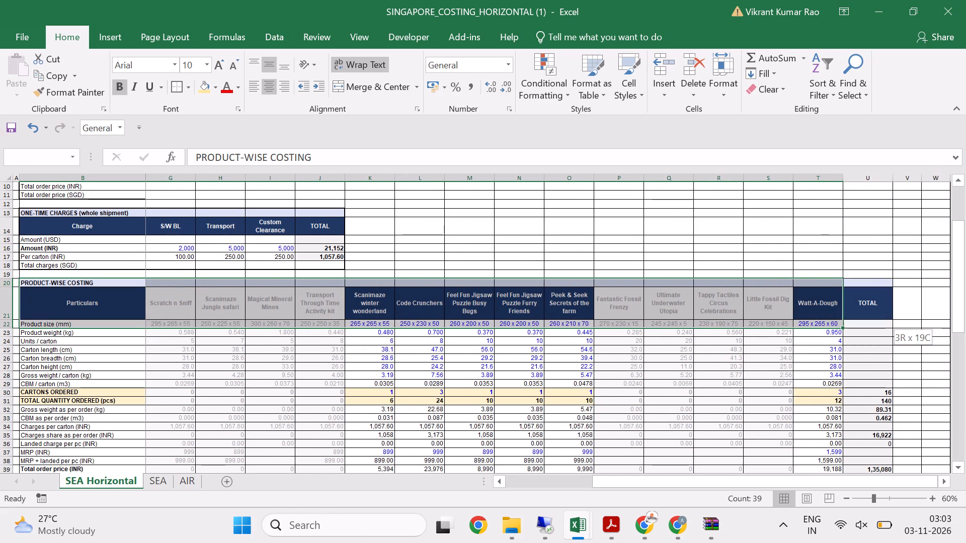
{"action": "left_click_drag", "start_coordinate": [845, 325], "coordinate": [856, 421]}
{"action": "right_click_drag", "start_coordinate": [850, 337], "coordinate": [859, 444]}
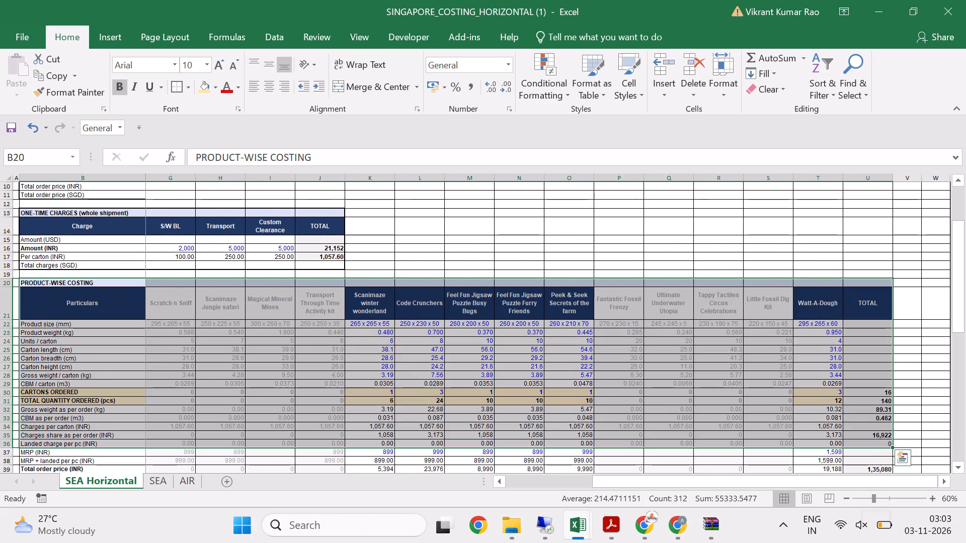
{"action": "left_click_drag", "start_coordinate": [856, 421], "coordinate": [856, 451]}
{"action": "scroll", "coordinate": [856, 431], "scroll_direction": "down", "scroll_amount": 2}
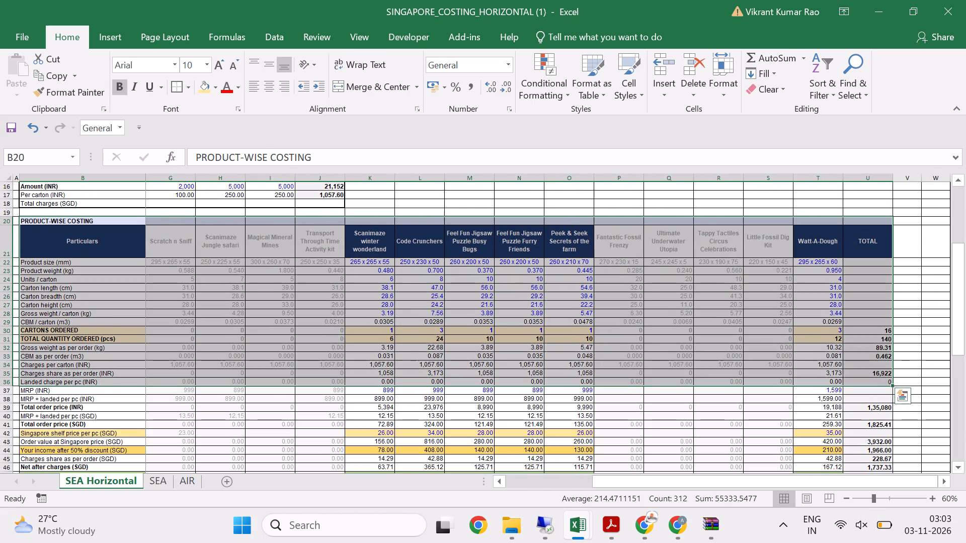
{"action": "key", "text": "shift+Down"}
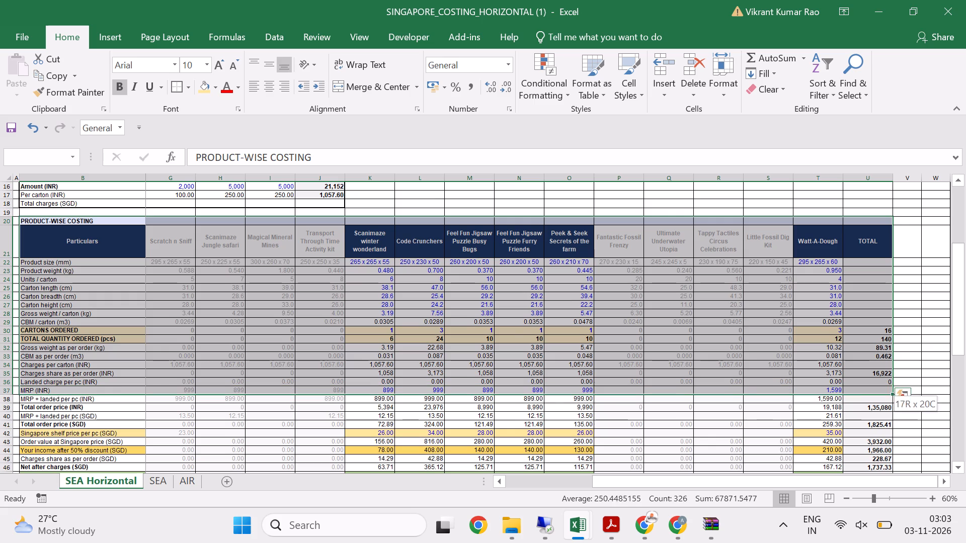
{"action": "key", "text": "shift+Down"}
{"action": "key", "text": "shift+Down"}
{"action": "key", "text": "shift+Down"}
{"action": "key", "text": "shift+Down"}
{"action": "key", "text": "shift+Down"}
{"action": "key", "text": "shift+Down"}
{"action": "key", "text": "shift+Down"}
{"action": "key", "text": "shift+Down"}
{"action": "key", "text": "shift+Down"}
{"action": "key", "text": "shift+Down"}
{"action": "key", "text": "shift+Down"}
{"action": "key", "text": "shift+Down"}
{"action": "key", "text": "shift+Down"}
{"action": "key", "text": "shift+Down"}
{"action": "key", "text": "shift+Down"}
{"action": "key", "text": "shift+Down"}
{"action": "key", "text": "shift+Down"}
{"action": "key", "text": "shift+Down"}
{"action": "key", "text": "shift+Down"}
{"action": "key", "text": "shift+Down"}
{"action": "key", "text": "shift+Up"}
{"action": "key", "text": "shift+Up"}
{"action": "key", "text": "shift+Up"}
{"action": "key", "text": "shift+Up"}
{"action": "key", "text": "shift+Up"}
{"action": "key", "text": "shift+Up"}
{"action": "key", "text": "shift+Up"}
{"action": "key", "text": "shift+Up"}
{"action": "key", "text": "shift+Up"}
{"action": "key", "text": "shift+Up"}
{"action": "key", "text": "shift+Up"}
{"action": "key", "text": "shift+Up"}
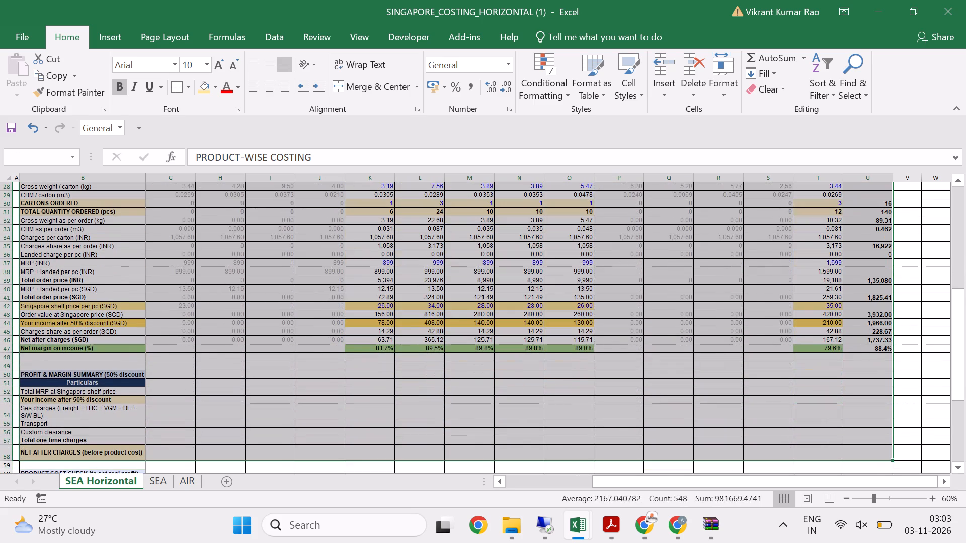
{"action": "key", "text": "shift+Up"}
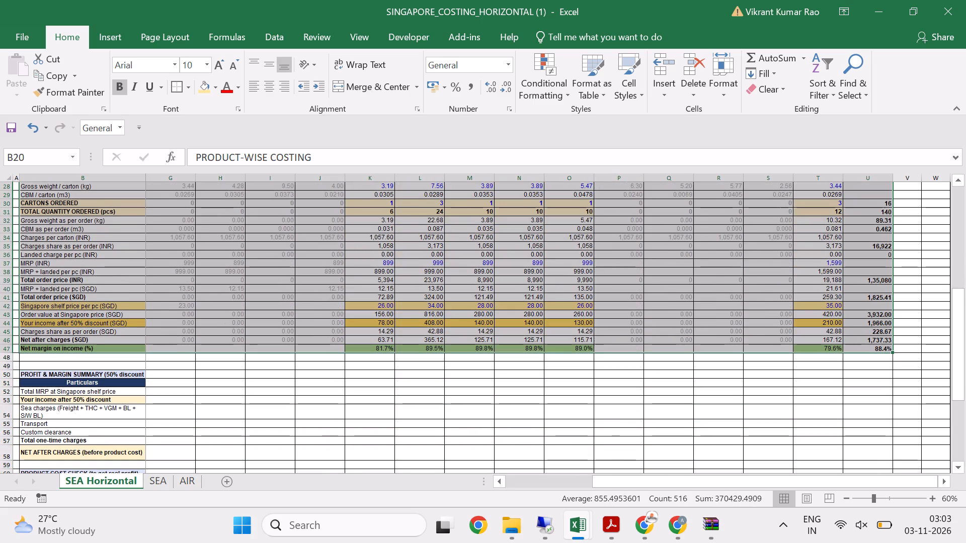
{"action": "left_click", "coordinate": [178, 82]}
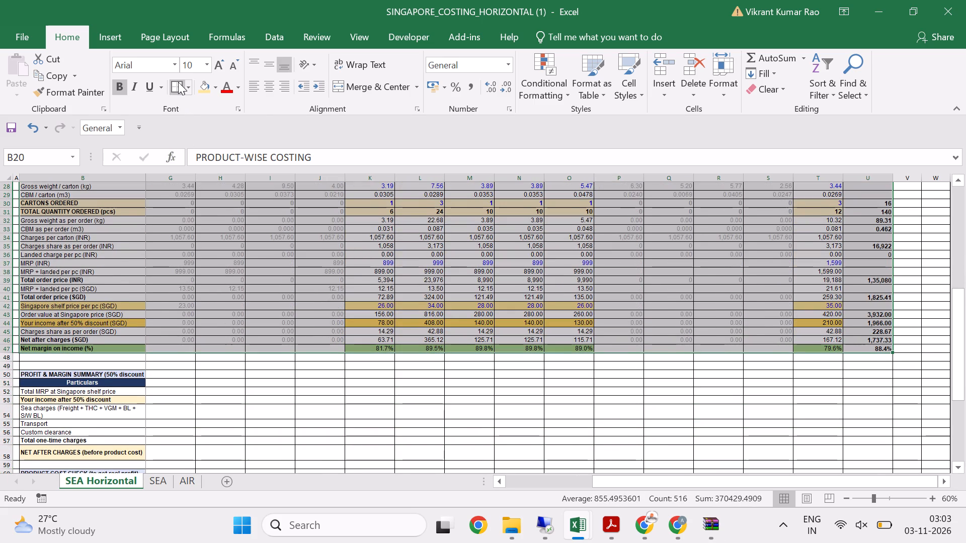
{"action": "left_click", "coordinate": [299, 244]}
Review the borders and highlighted rows throughout the Product-Wise Costing table.
{"action": "scroll", "coordinate": [348, 291], "scroll_direction": "up", "scroll_amount": 5}
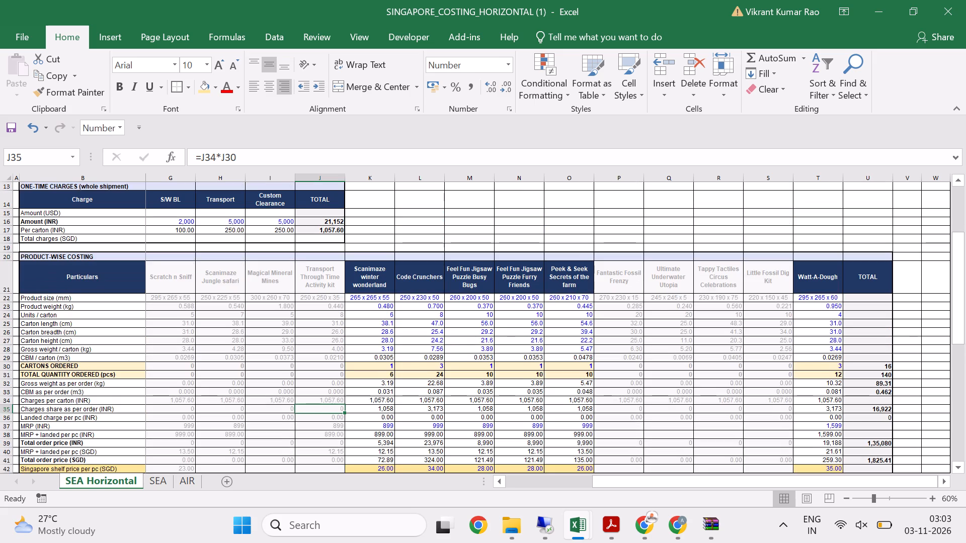
{"action": "scroll", "coordinate": [339, 281], "scroll_direction": "up", "scroll_amount": 1}
{"action": "scroll", "coordinate": [338, 280], "scroll_direction": "down", "scroll_amount": 4}
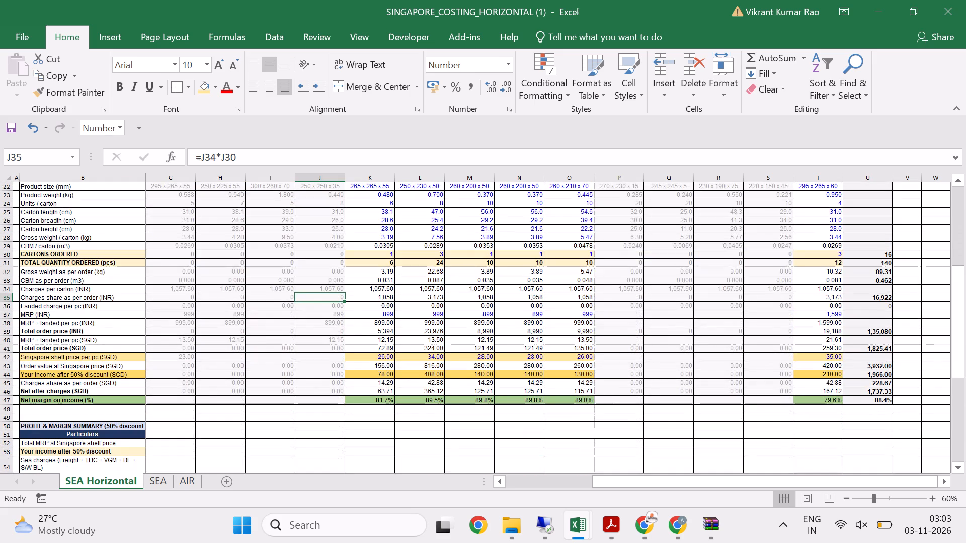
{"action": "left_click", "coordinate": [147, 261]}
{"action": "scroll", "coordinate": [132, 212], "scroll_direction": "up", "scroll_amount": 1}
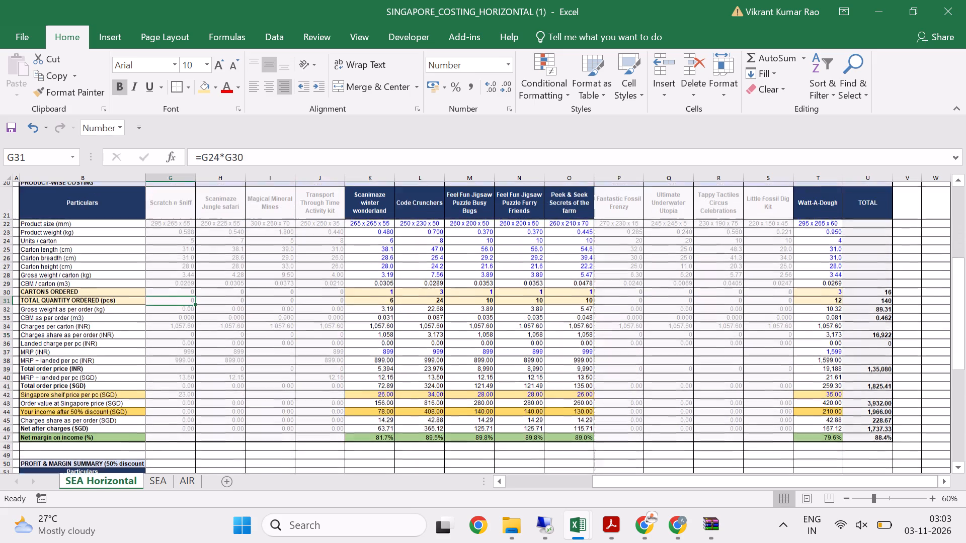
{"action": "scroll", "coordinate": [132, 212], "scroll_direction": "up", "scroll_amount": 1}
{"action": "scroll", "coordinate": [132, 212], "scroll_direction": "down", "scroll_amount": 3}
{"action": "scroll", "coordinate": [132, 212], "scroll_direction": "up", "scroll_amount": 2}
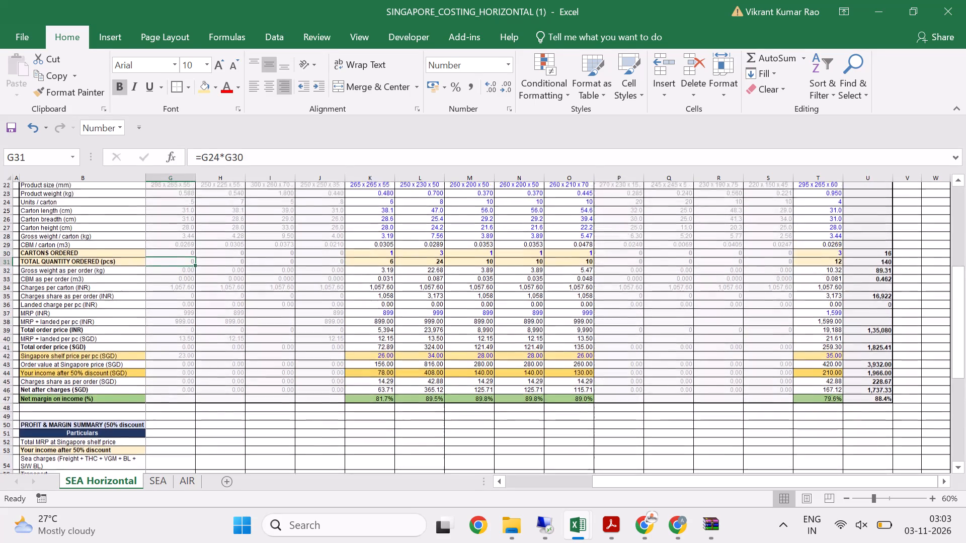
{"action": "scroll", "coordinate": [132, 212], "scroll_direction": "up", "scroll_amount": 2}
{"action": "scroll", "coordinate": [132, 212], "scroll_direction": "down", "scroll_amount": 14}
{"action": "scroll", "coordinate": [132, 209], "scroll_direction": "up", "scroll_amount": 5}
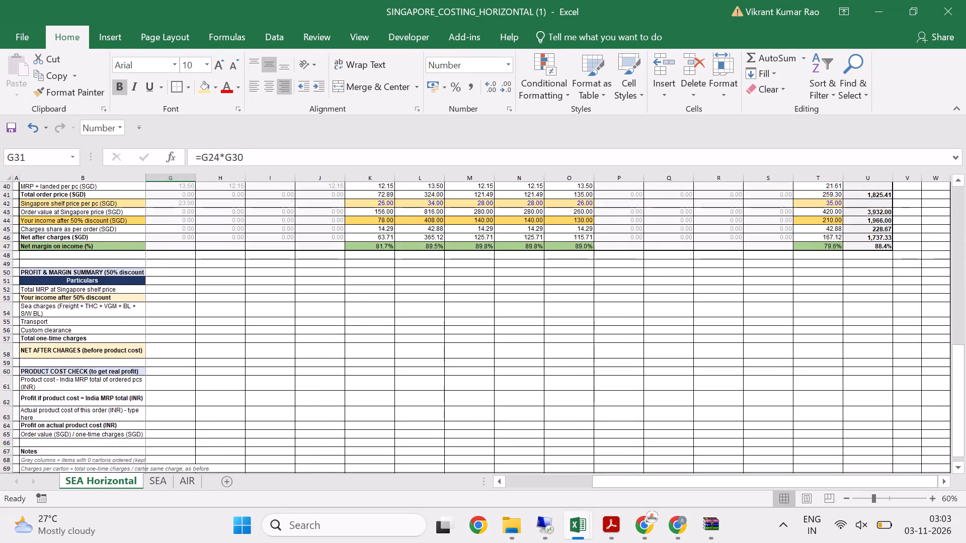
{"action": "scroll", "coordinate": [132, 206], "scroll_direction": "up", "scroll_amount": 9}
{"action": "scroll", "coordinate": [132, 203], "scroll_direction": "down", "scroll_amount": 1}
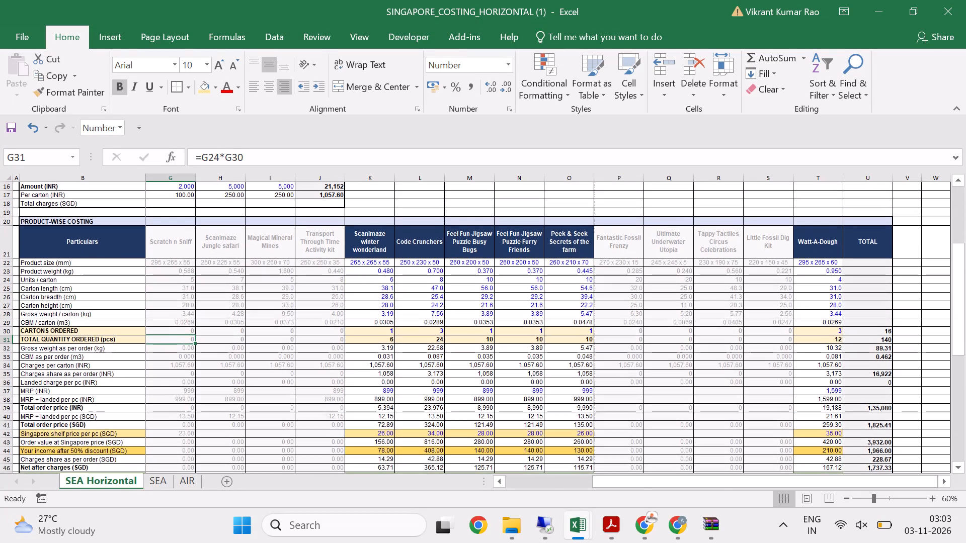
{"action": "scroll", "coordinate": [132, 203], "scroll_direction": "down", "scroll_amount": 2}
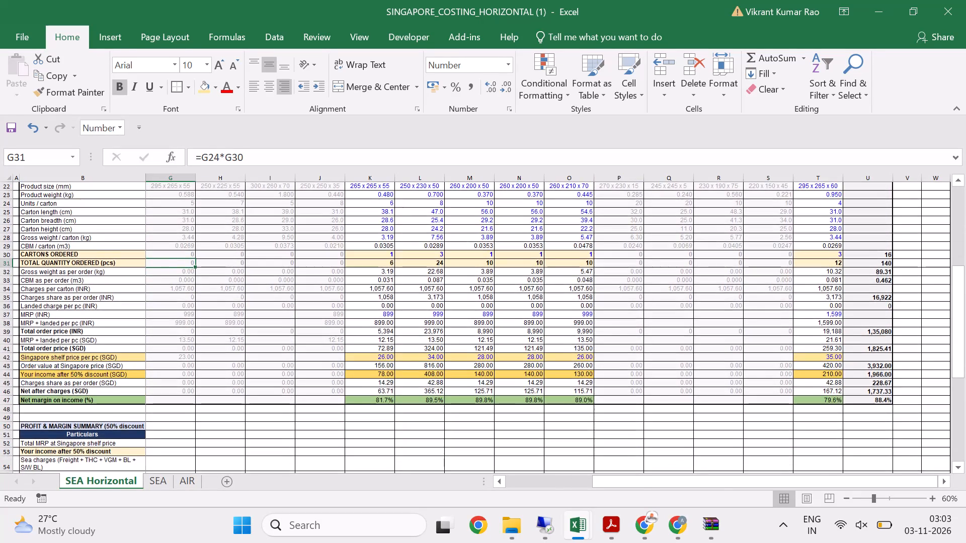
{"action": "scroll", "coordinate": [218, 243], "scroll_direction": "up", "scroll_amount": 4}
{"action": "scroll", "coordinate": [219, 243], "scroll_direction": "down", "scroll_amount": 9}
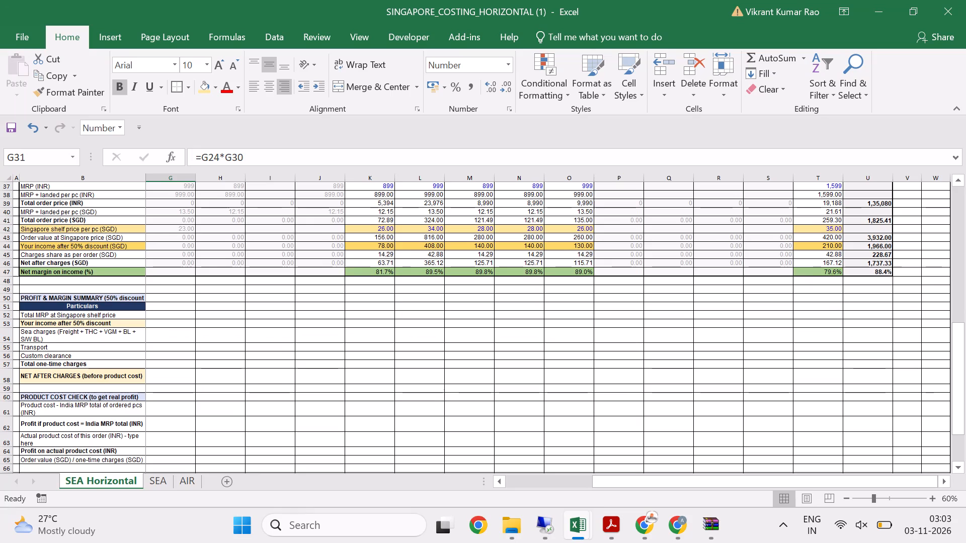
Look over the Profit & Margin Summary, Product Cost Check and Notes sections, and return to the top of the sheet.
{"action": "left_click_drag", "start_coordinate": [704, 480], "coordinate": [611, 476]}
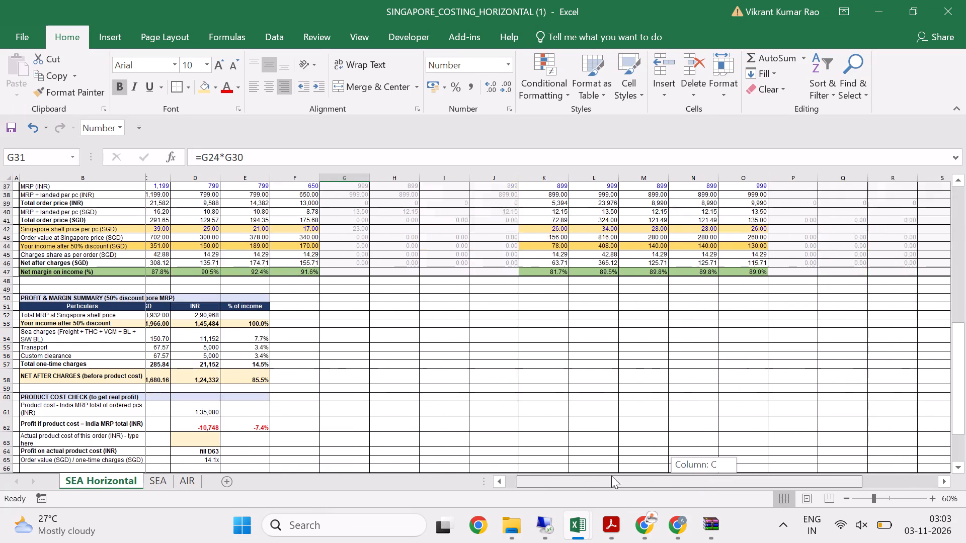
{"action": "left_click_drag", "start_coordinate": [611, 476], "coordinate": [461, 452]}
{"action": "scroll", "coordinate": [303, 330], "scroll_direction": "down", "scroll_amount": 5}
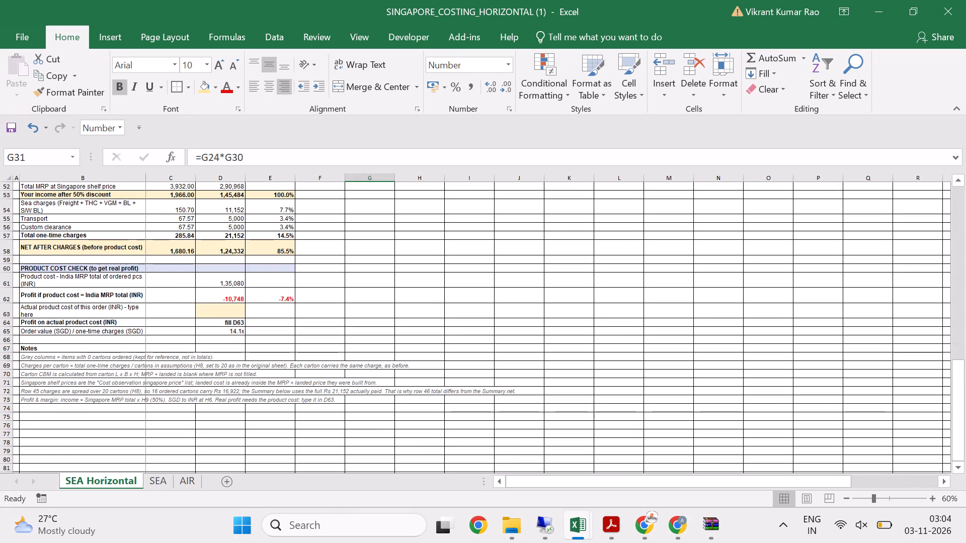
{"action": "scroll", "coordinate": [301, 327], "scroll_direction": "down", "scroll_amount": 5}
{"action": "scroll", "coordinate": [298, 317], "scroll_direction": "up", "scroll_amount": 8}
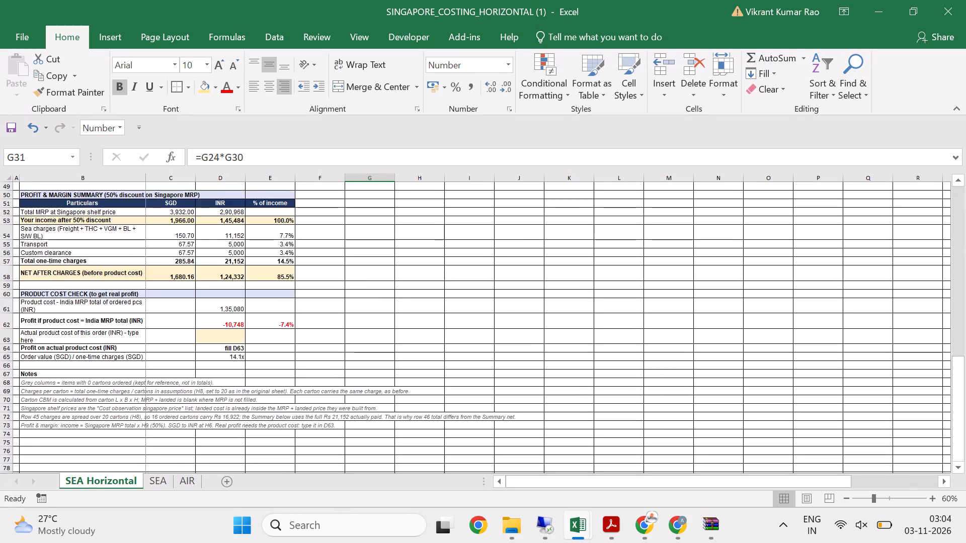
{"action": "scroll", "coordinate": [298, 300], "scroll_direction": "up", "scroll_amount": 20}
{"action": "scroll", "coordinate": [298, 300], "scroll_direction": "up", "scroll_amount": 2}
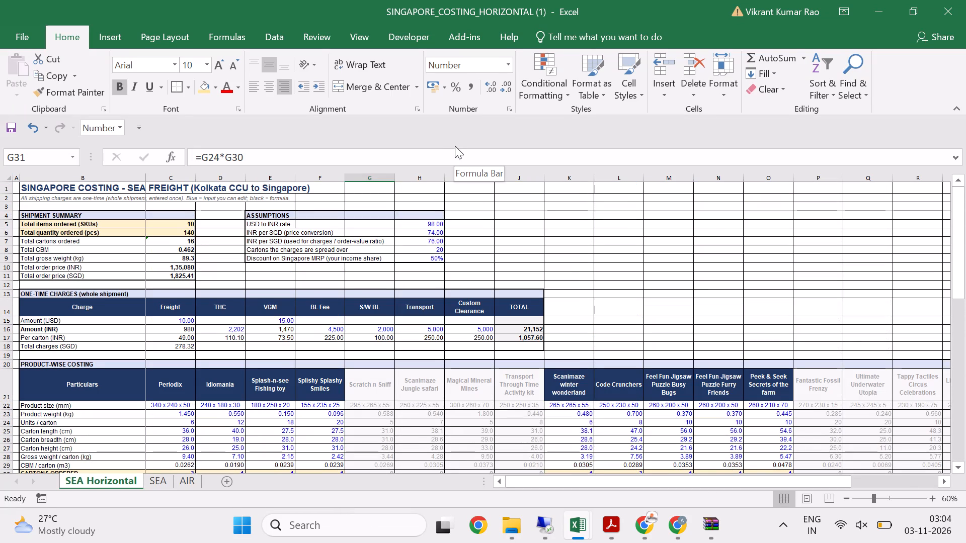
Save the SINGAPORE_COSTING_HORIZONTAL (1) and SINGAPORE_COSTING_HORIZONTAL workbooks, minimizing each one.
{"action": "key", "text": "ctrl+s"}
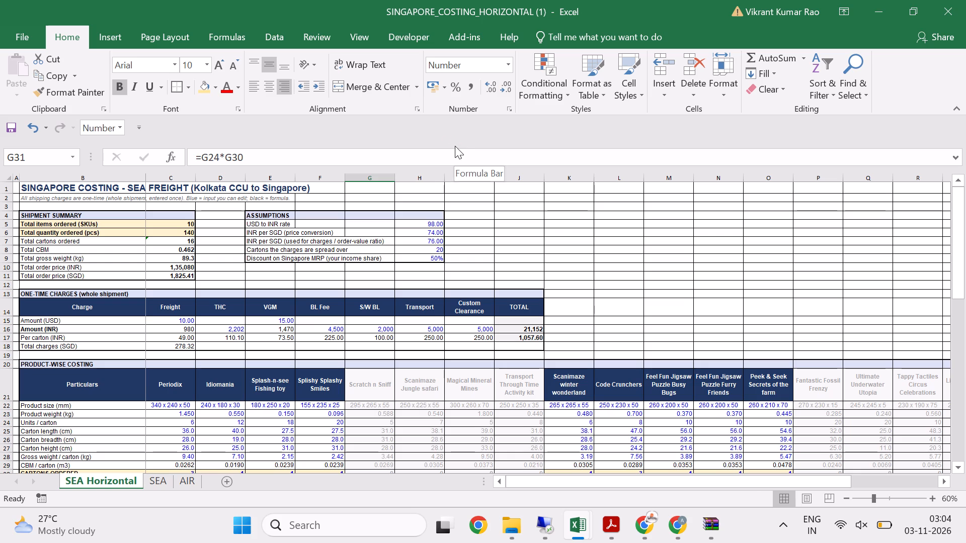
{"action": "left_click", "coordinate": [885, 15]}
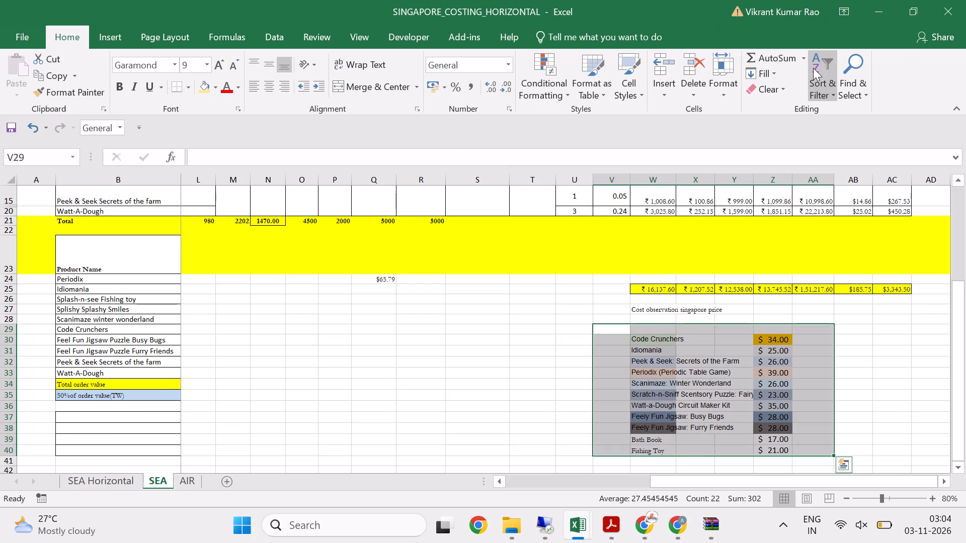